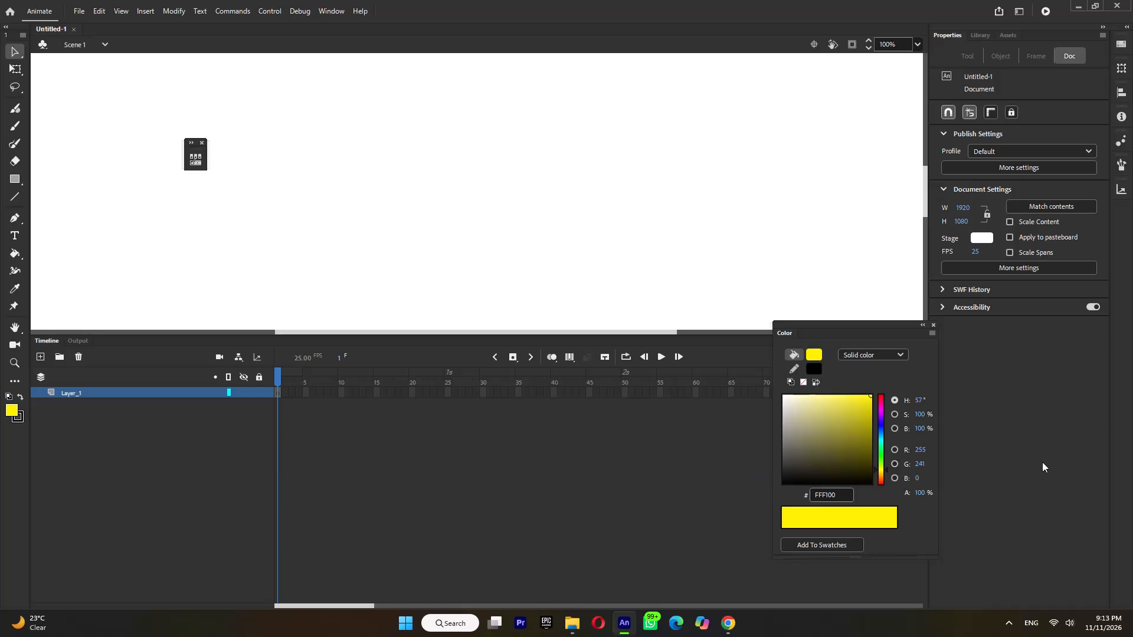
Open pankaj-3-4th-pose.fla from the MPKD folder in Animate.
{"action": "scroll", "coordinate": [605, 204], "scroll_direction": "down", "scroll_amount": 9, "text": "ctrl"}
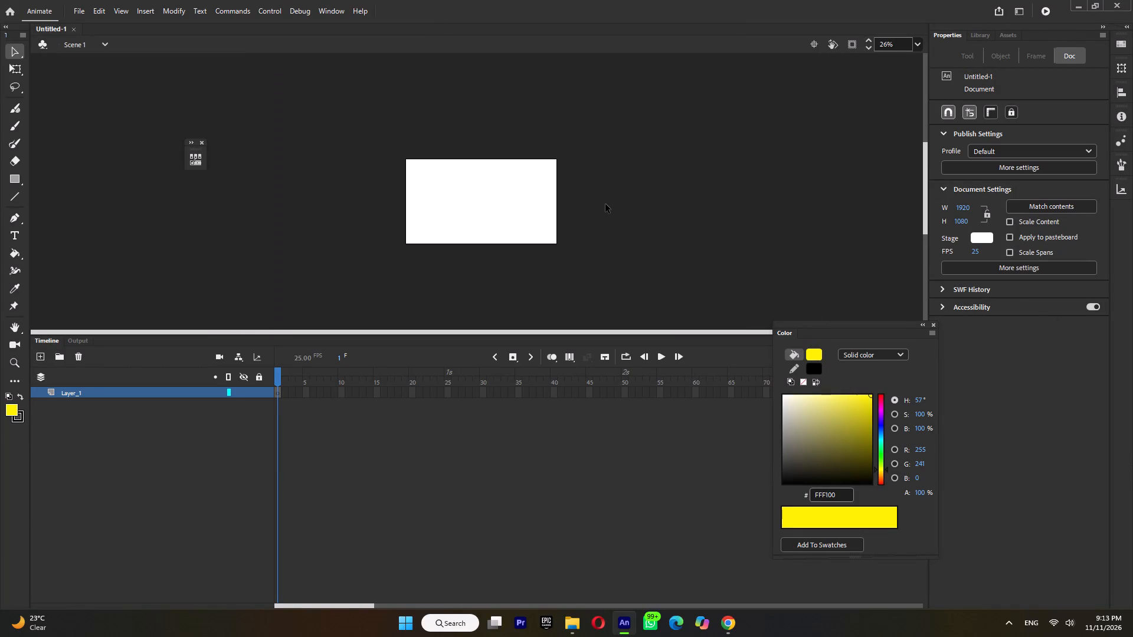
{"action": "scroll", "coordinate": [605, 204], "scroll_direction": "down", "scroll_amount": 1, "text": "ctrl"}
{"action": "scroll", "coordinate": [531, 199], "scroll_direction": "up", "scroll_amount": 4, "text": "ctrl"}
{"action": "left_click", "coordinate": [577, 618]}
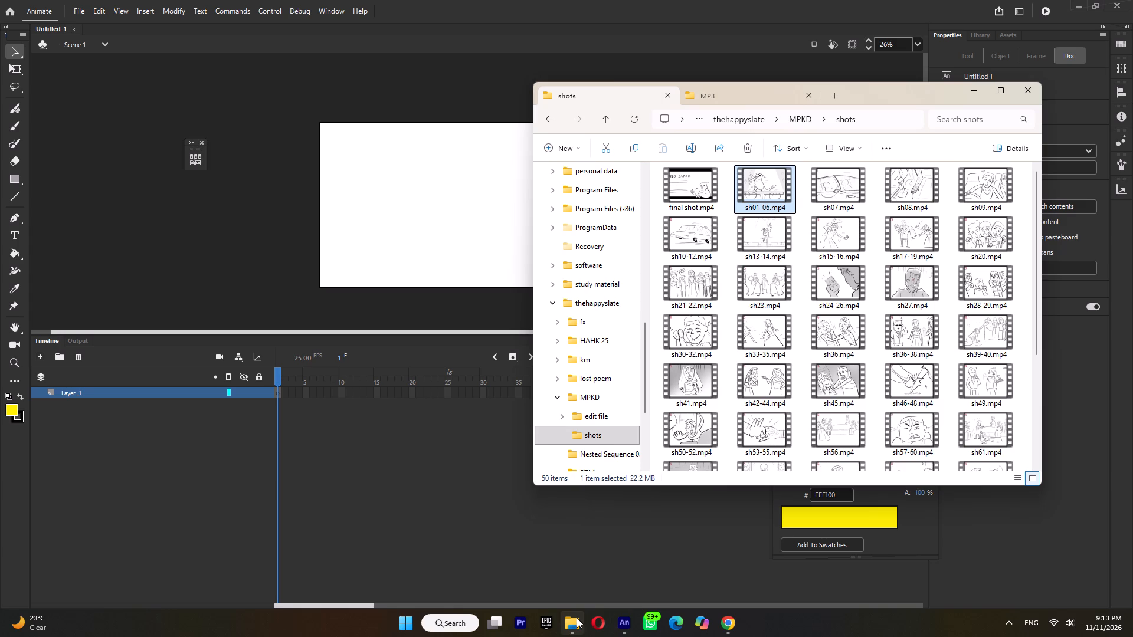
{"action": "left_click", "coordinate": [683, 190]}
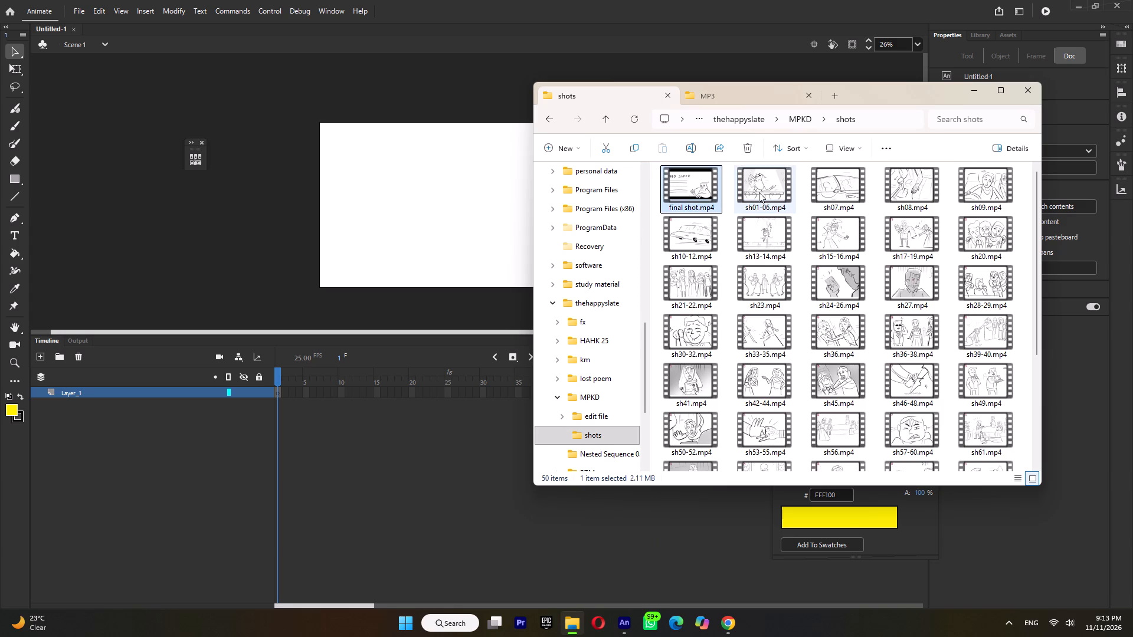
{"action": "left_click", "coordinate": [604, 117]}
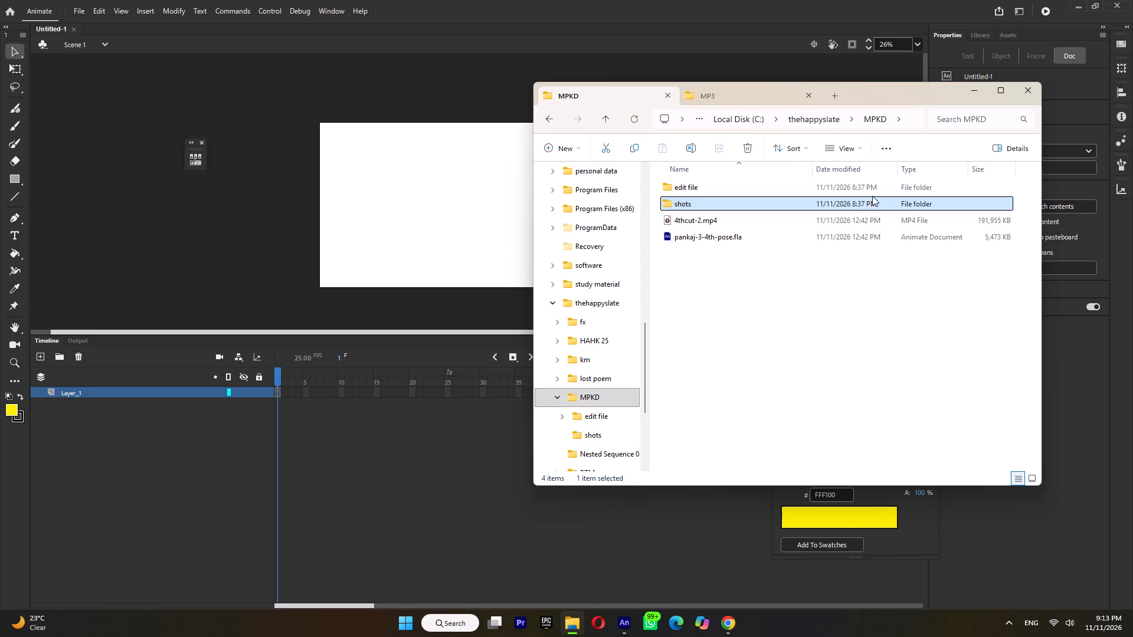
{"action": "double_click", "coordinate": [727, 238]}
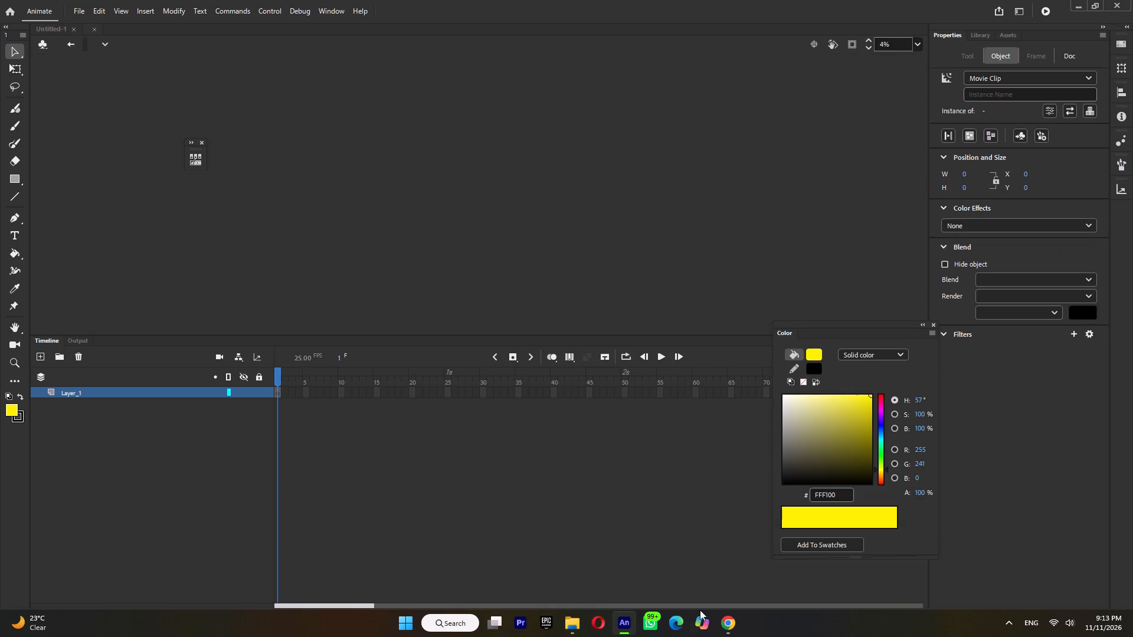
Examine how the character's nested symbols and groups build up the body, jacket and collar.
{"action": "scroll", "coordinate": [433, 209], "scroll_direction": "down", "scroll_amount": 6, "text": "ctrl"}
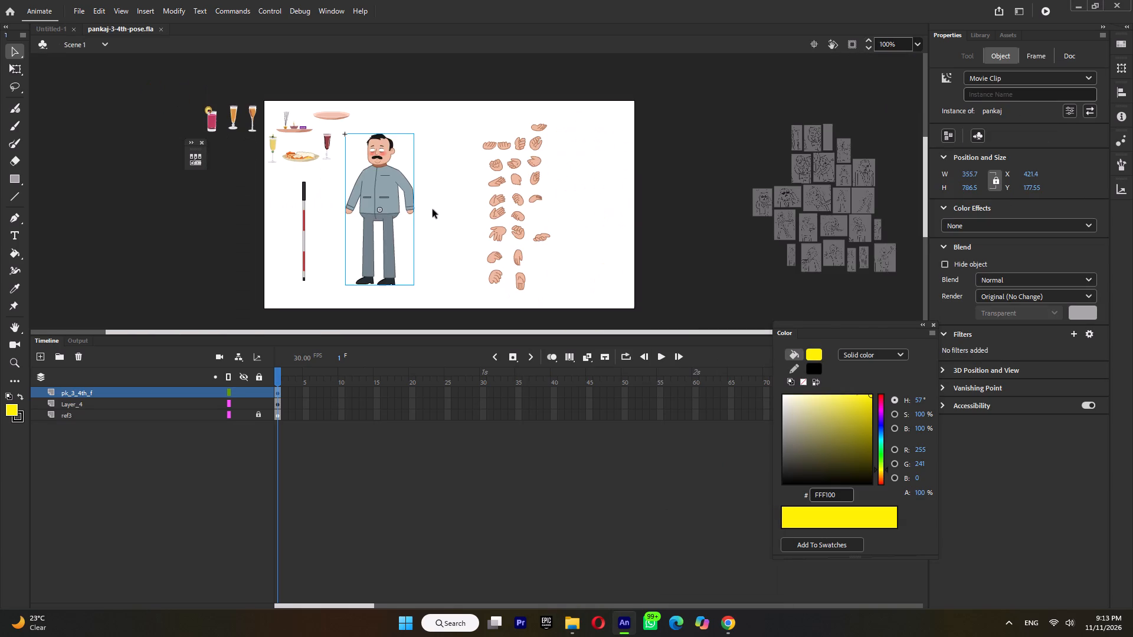
{"action": "scroll", "coordinate": [375, 151], "scroll_direction": "up", "scroll_amount": 5, "text": "ctrl"}
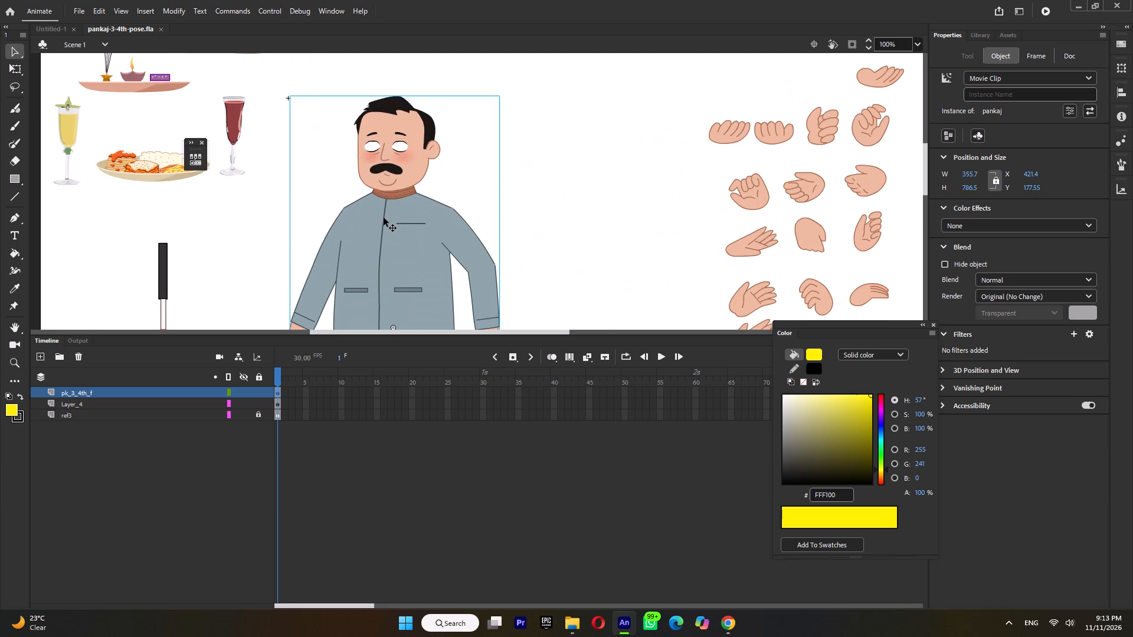
{"action": "double_click", "coordinate": [385, 225]}
{"action": "scroll", "coordinate": [382, 230], "scroll_direction": "up", "scroll_amount": 4, "text": "ctrl"}
{"action": "triple_click", "coordinate": [384, 225]}
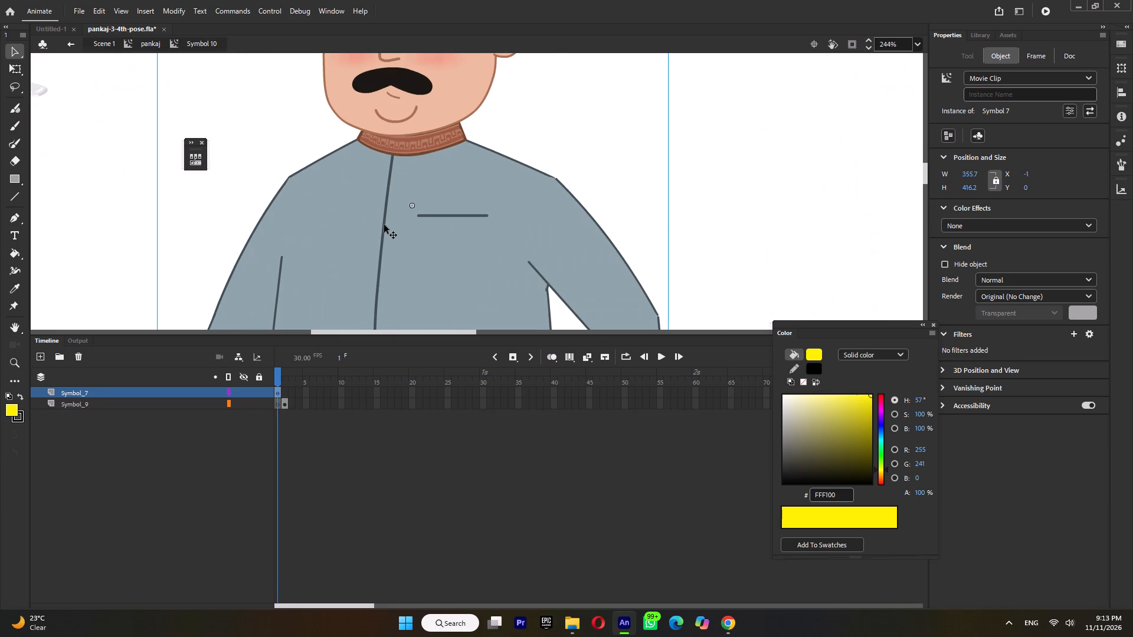
{"action": "triple_click", "coordinate": [384, 225]}
{"action": "triple_click", "coordinate": [384, 225]}
{"action": "double_click", "coordinate": [384, 225]}
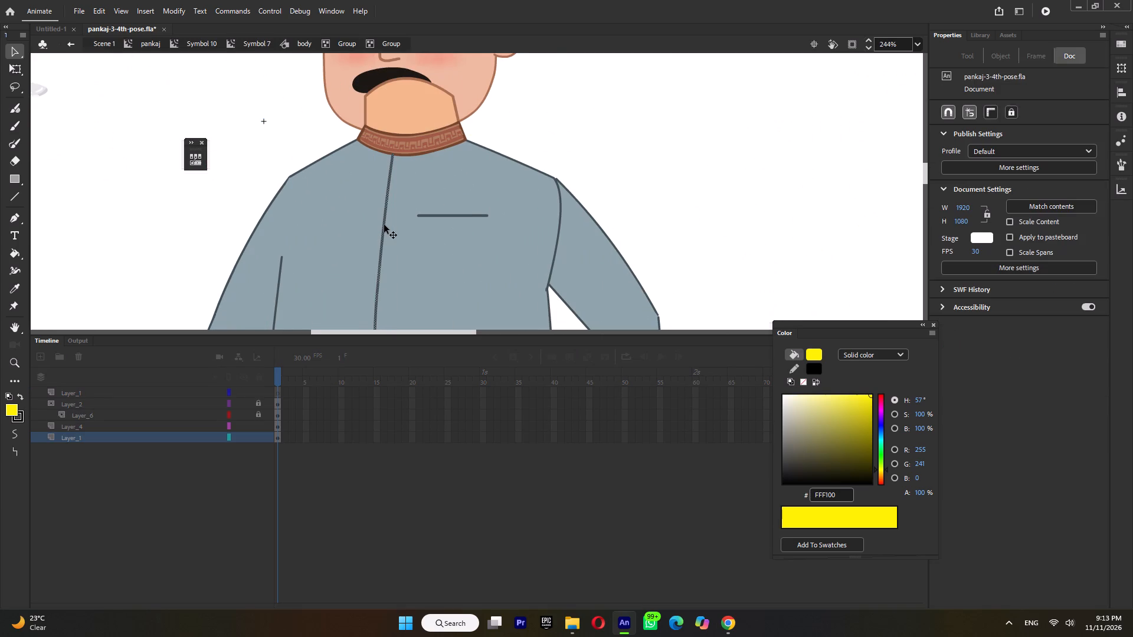
{"action": "left_click", "coordinate": [428, 194]}
{"action": "left_click", "coordinate": [506, 155]}
{"action": "double_click", "coordinate": [506, 160]}
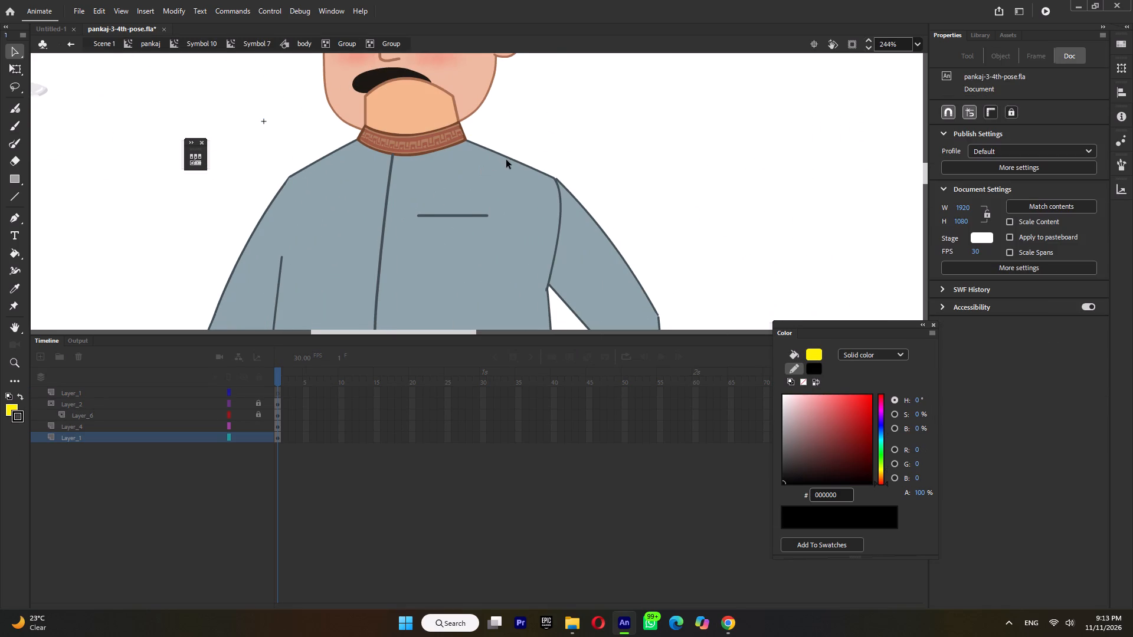
{"action": "left_click", "coordinate": [511, 158]}
{"action": "triple_click", "coordinate": [510, 159]}
{"action": "left_click", "coordinate": [510, 159]}
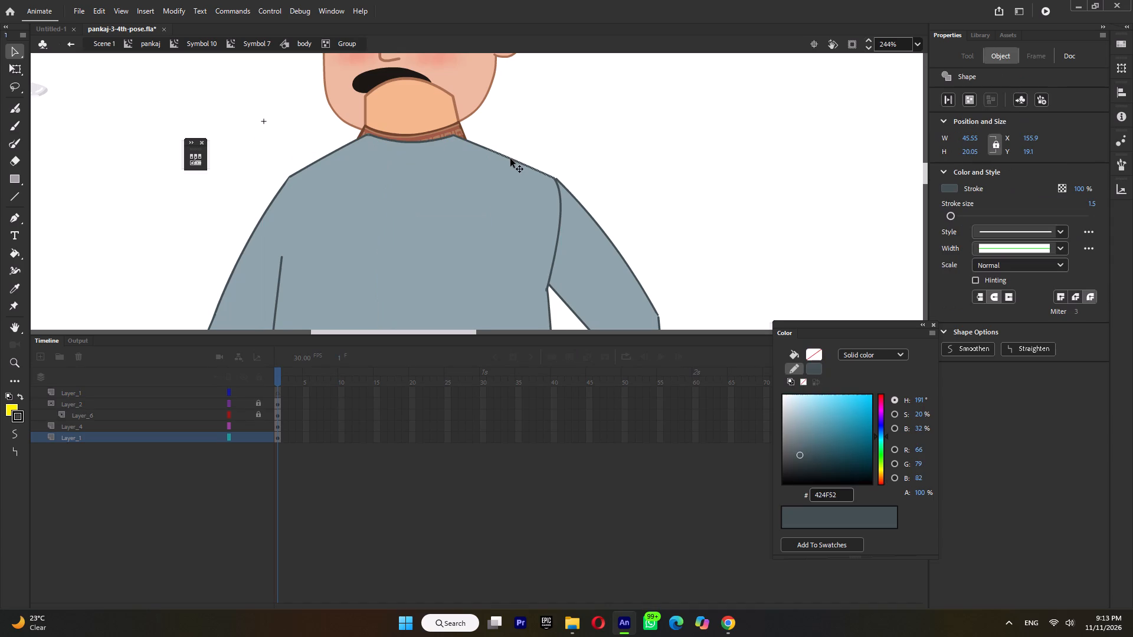
{"action": "left_click", "coordinate": [544, 139]}
{"action": "double_click", "coordinate": [497, 130]}
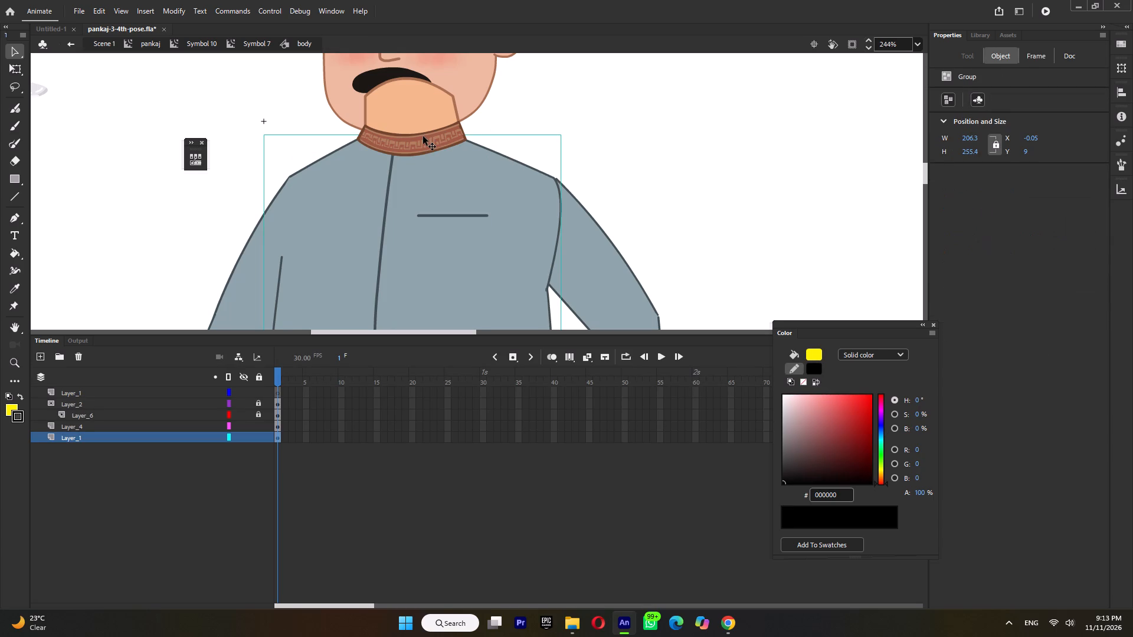
{"action": "double_click", "coordinate": [423, 136]}
{"action": "scroll", "coordinate": [423, 136], "scroll_direction": "up", "scroll_amount": 4, "text": "ctrl"}
{"action": "double_click", "coordinate": [557, 129]}
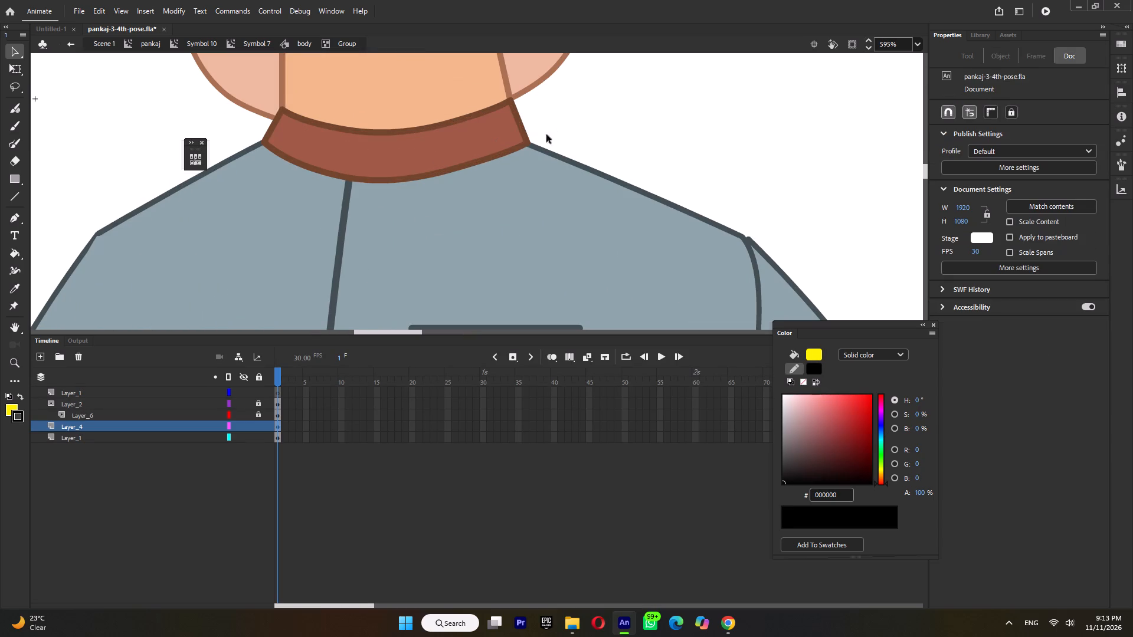
Inside the body symbol, hide the Layer_2 mask while keeping it locked, and unlock the collar pattern layer Layer_6.
{"action": "left_click", "coordinate": [242, 403]}
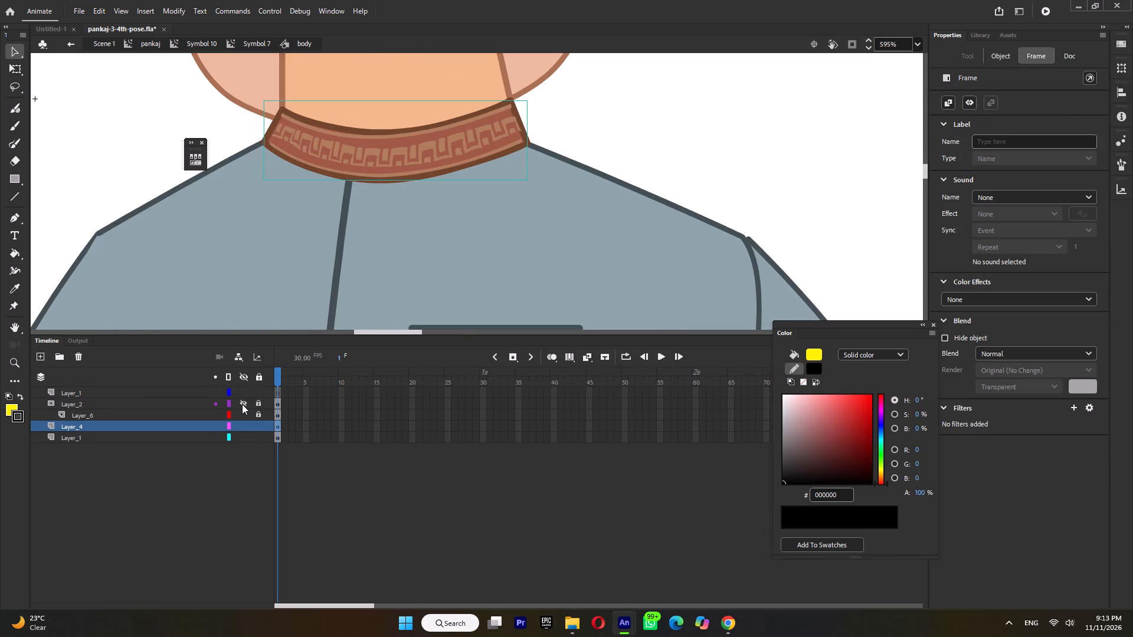
{"action": "left_click", "coordinate": [244, 402]}
{"action": "left_click", "coordinate": [256, 400]}
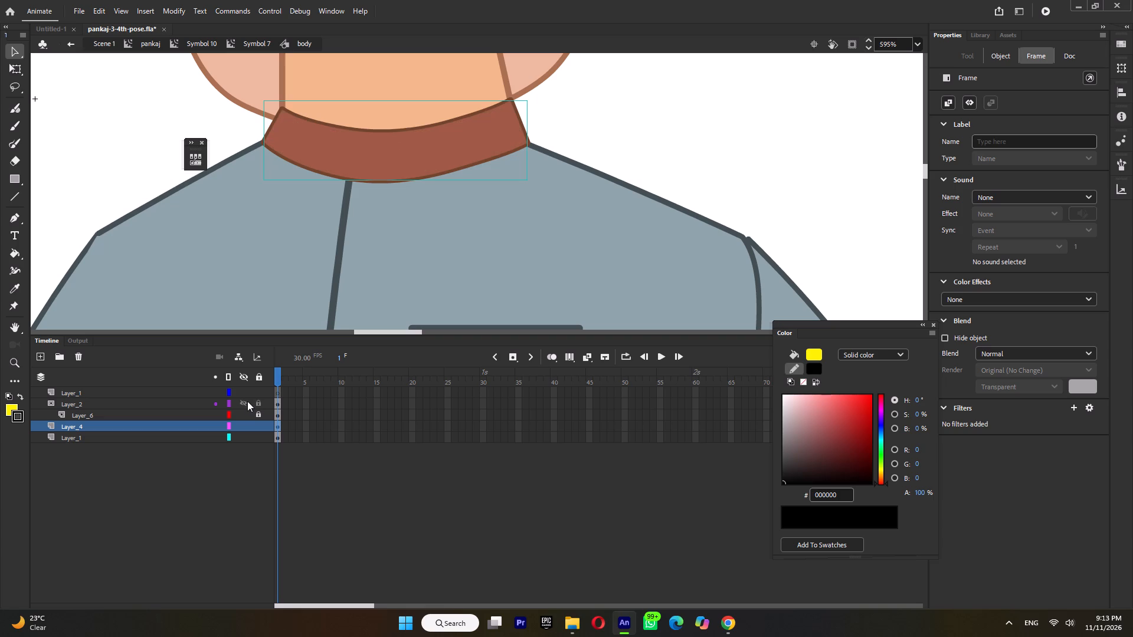
{"action": "left_click", "coordinate": [240, 401]}
{"action": "left_click", "coordinate": [258, 401]}
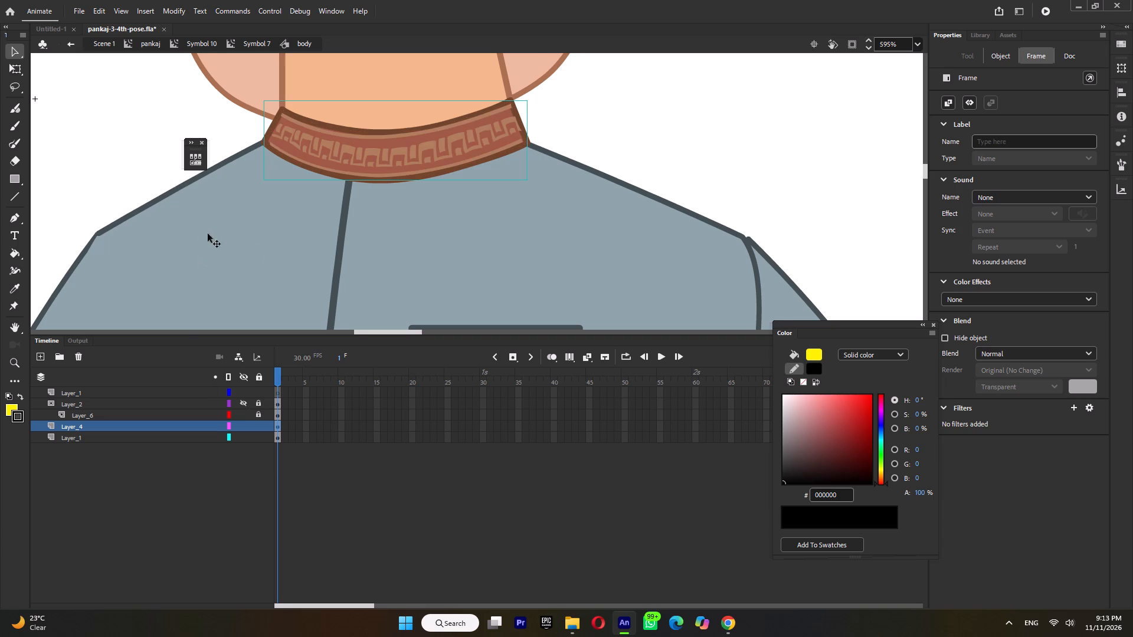
{"action": "scroll", "coordinate": [325, 251], "scroll_direction": "down", "scroll_amount": 3, "text": "ctrl"}
{"action": "left_click", "coordinate": [542, 151], "text": "ctrl"}
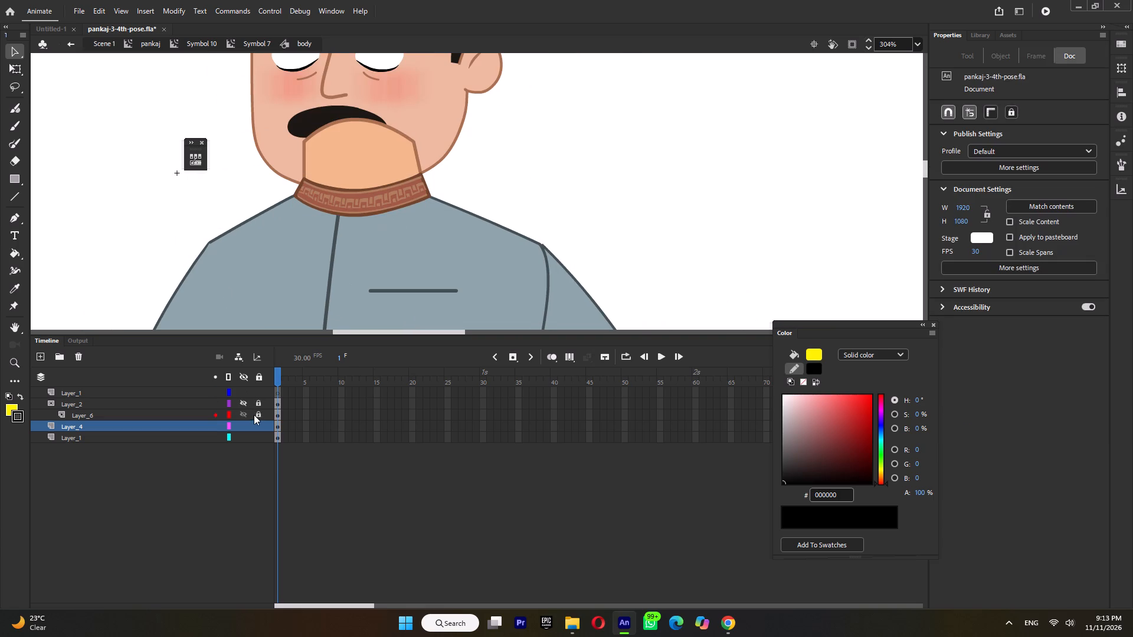
{"action": "left_click", "coordinate": [259, 415]}
{"action": "left_click", "coordinate": [240, 413]}
{"action": "left_click", "coordinate": [240, 413]}
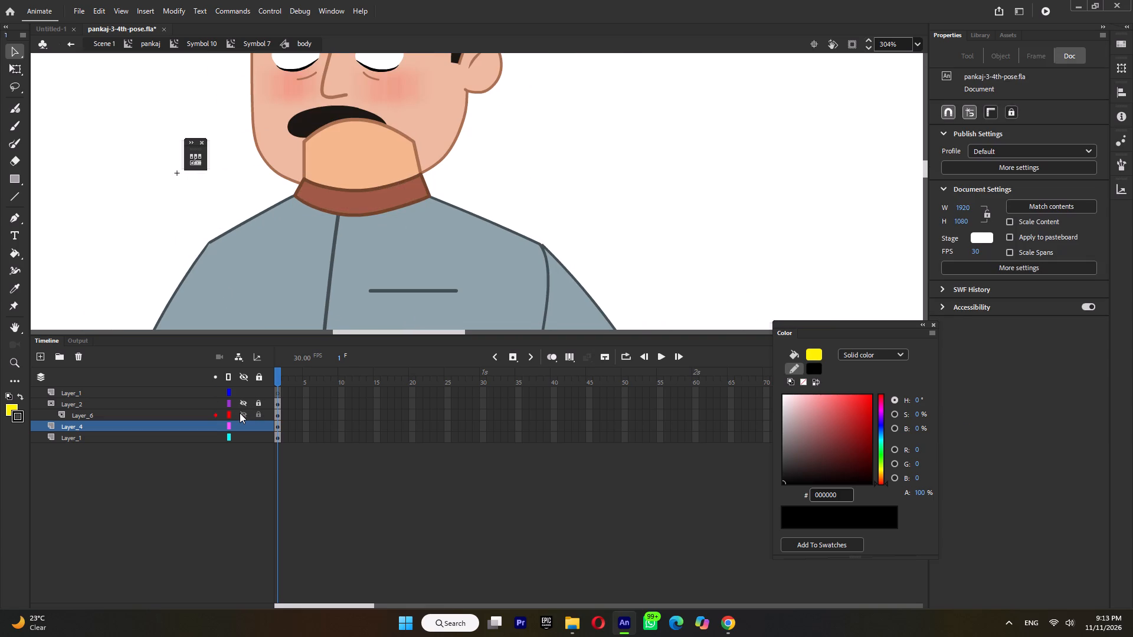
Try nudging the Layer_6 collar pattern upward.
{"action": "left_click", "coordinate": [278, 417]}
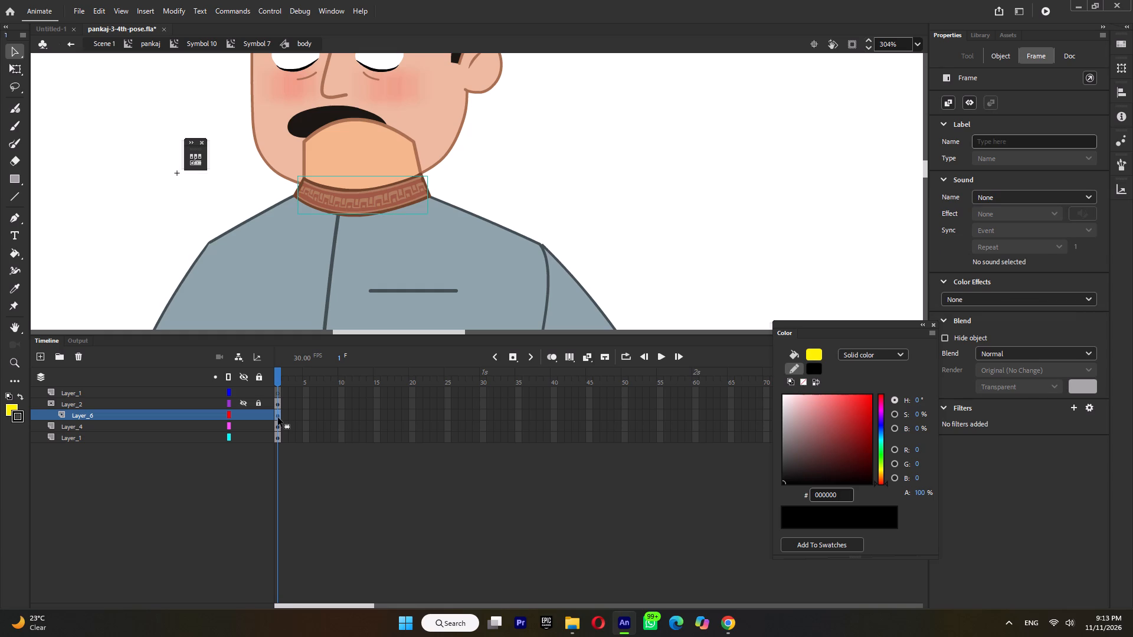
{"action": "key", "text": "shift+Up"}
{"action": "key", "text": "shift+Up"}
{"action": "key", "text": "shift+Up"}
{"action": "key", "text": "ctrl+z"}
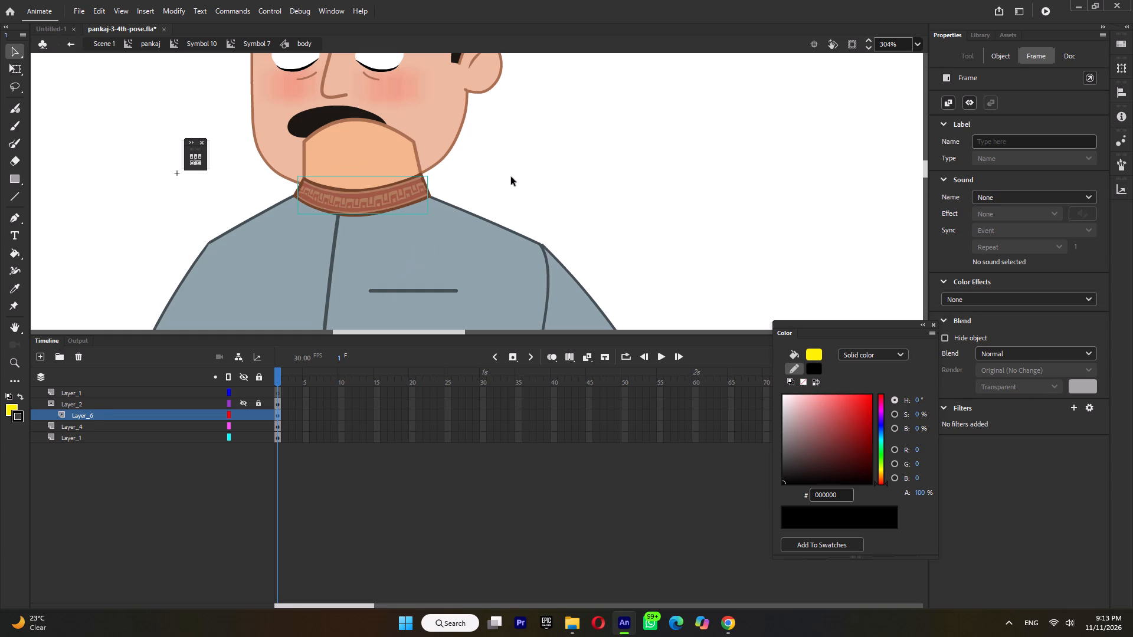
Leave the body, enter the eye symbol inside the head and examine its eye expressions up to frame 6.
{"action": "double_click", "coordinate": [511, 177], "text": "ctrl"}
{"action": "scroll", "coordinate": [514, 180], "scroll_direction": "down", "scroll_amount": 5, "text": "ctrl"}
{"action": "left_click", "coordinate": [596, 191]}
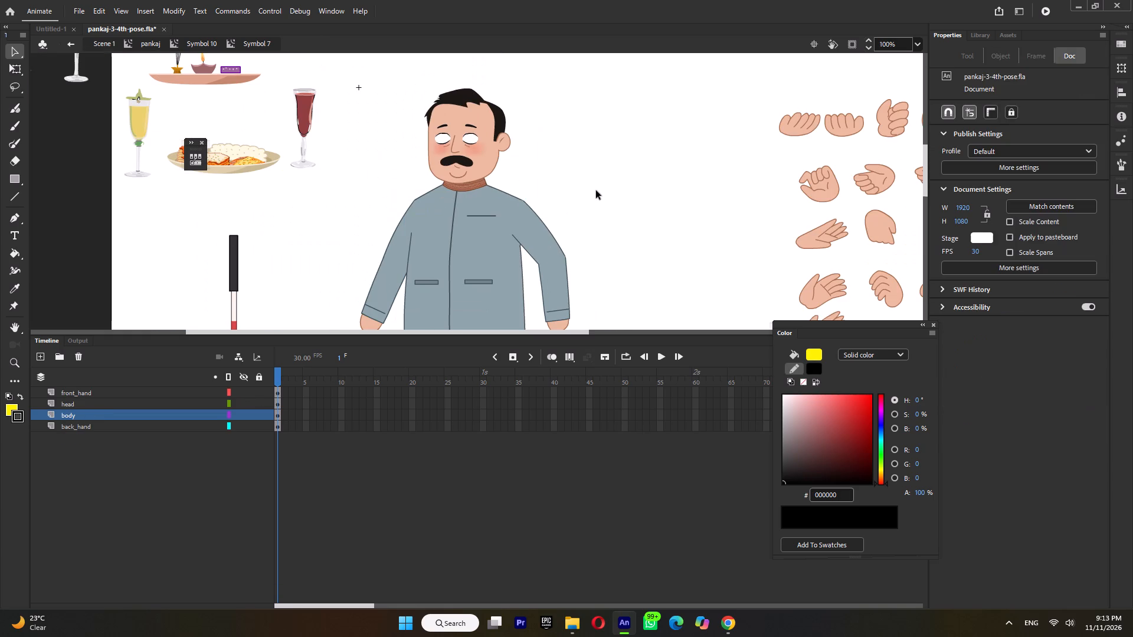
{"action": "left_click", "coordinate": [473, 140]}
{"action": "scroll", "coordinate": [473, 140], "scroll_direction": "up", "scroll_amount": 5, "text": "ctrl"}
{"action": "triple_click", "coordinate": [473, 140]}
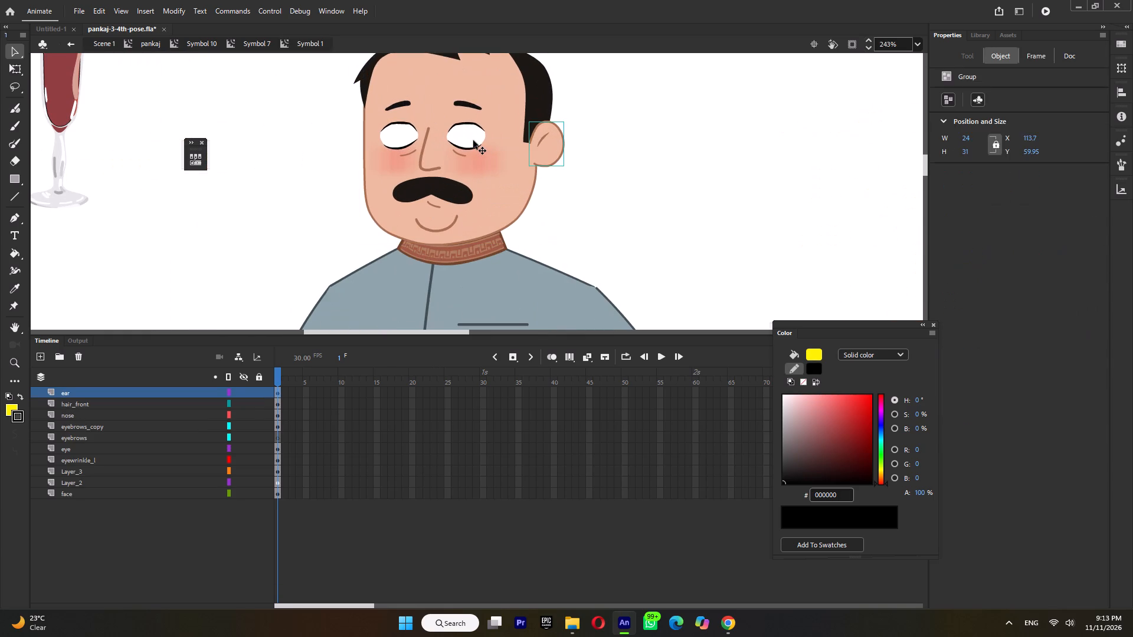
{"action": "left_click", "coordinate": [473, 140]}
{"action": "scroll", "coordinate": [473, 140], "scroll_direction": "up", "scroll_amount": 4, "text": "ctrl"}
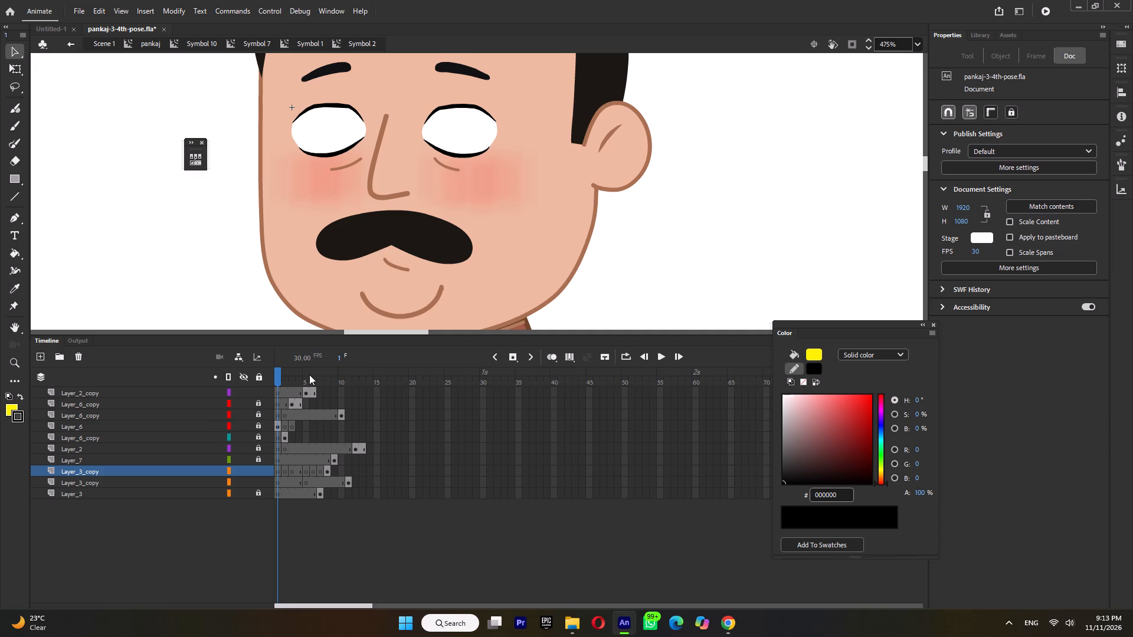
{"action": "left_click_drag", "start_coordinate": [284, 376], "coordinate": [315, 387]}
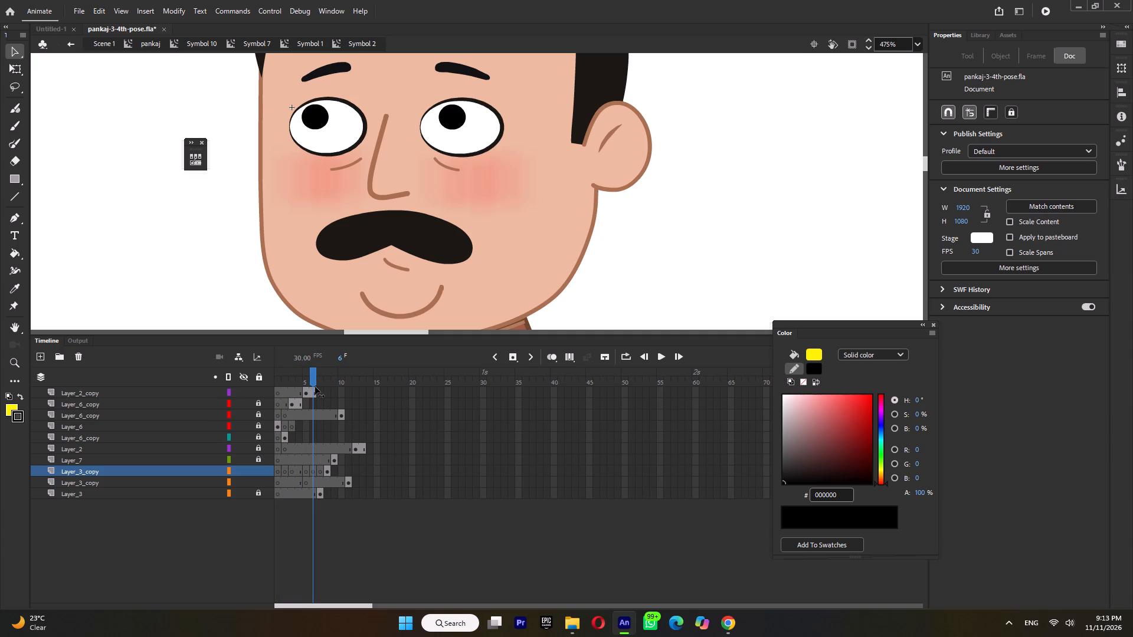
{"action": "left_click_drag", "start_coordinate": [315, 387], "coordinate": [316, 387]}
{"action": "left_click", "coordinate": [742, 230]}
Unlock all layers in the eye symbol and select the pupil of the eye nearer the ear on frame 6.
{"action": "left_click", "coordinate": [454, 124]}
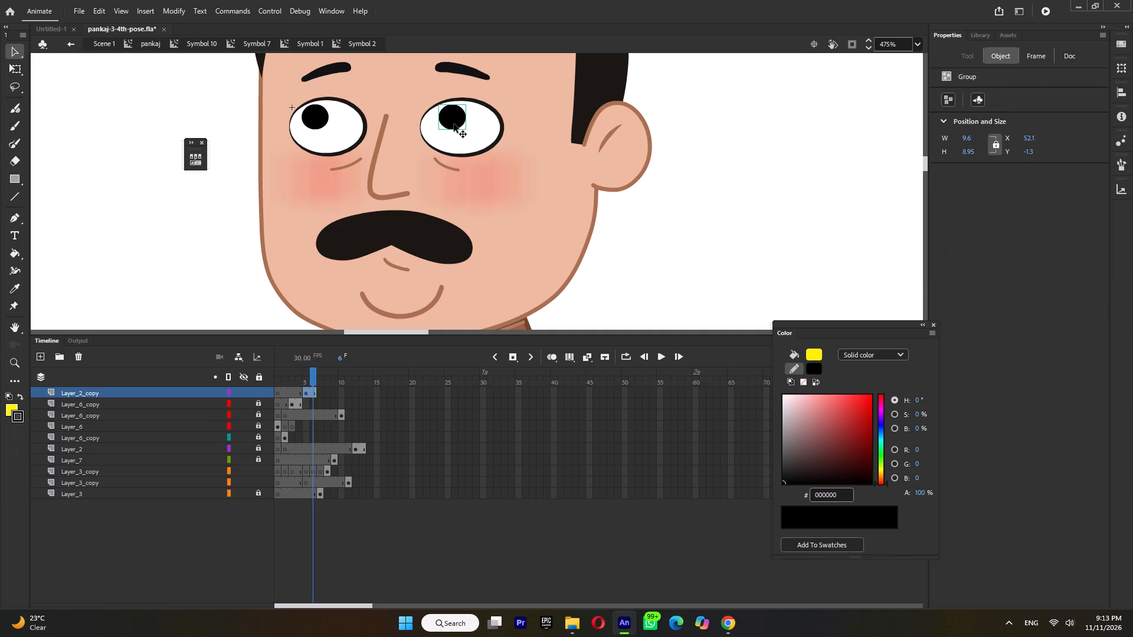
{"action": "left_click", "coordinate": [258, 373]}
{"action": "left_click", "coordinate": [261, 378]}
{"action": "left_click", "coordinate": [660, 284]}
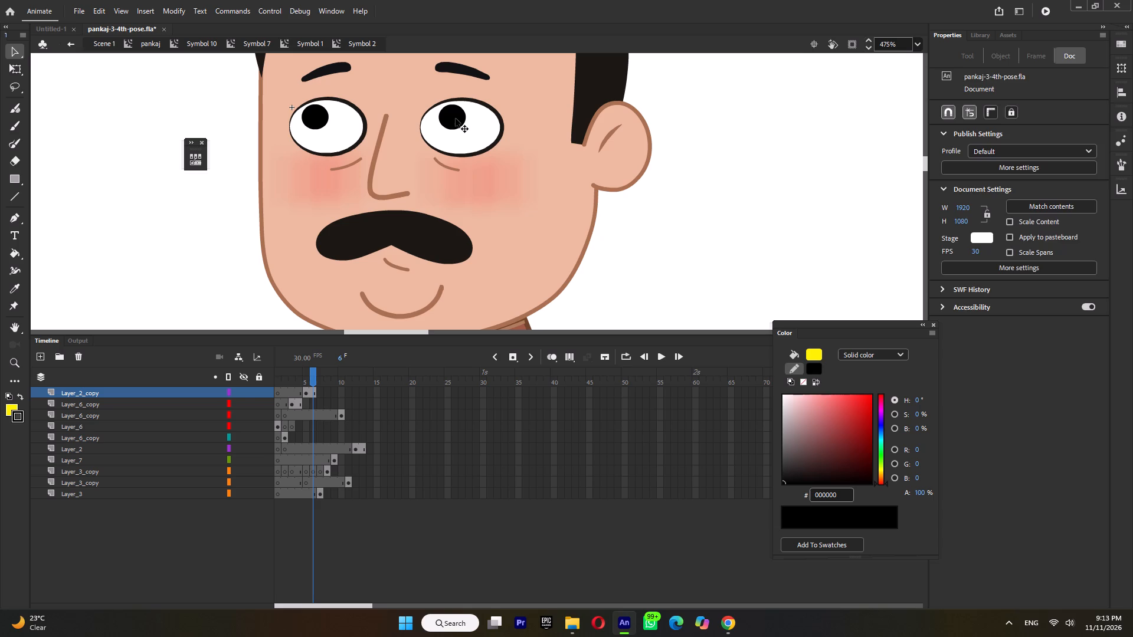
{"action": "left_click", "coordinate": [456, 119]}
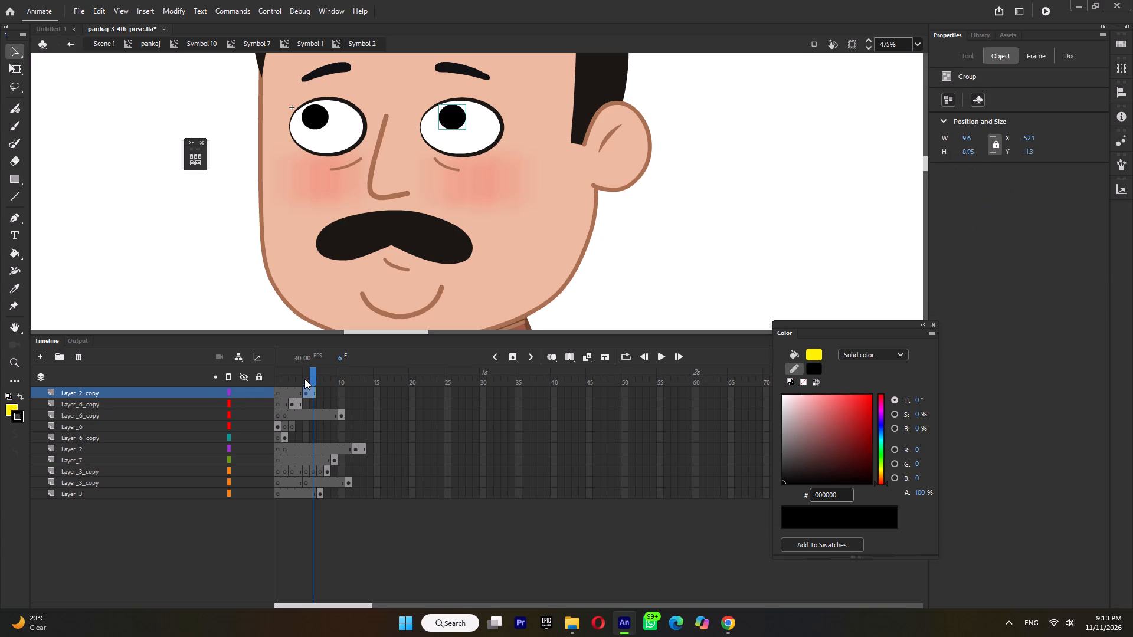
Scrub the eye symbol's timeline through frame 13 to review every eye expression, and return to the head symbol.
{"action": "left_click_drag", "start_coordinate": [304, 375], "coordinate": [273, 393]}
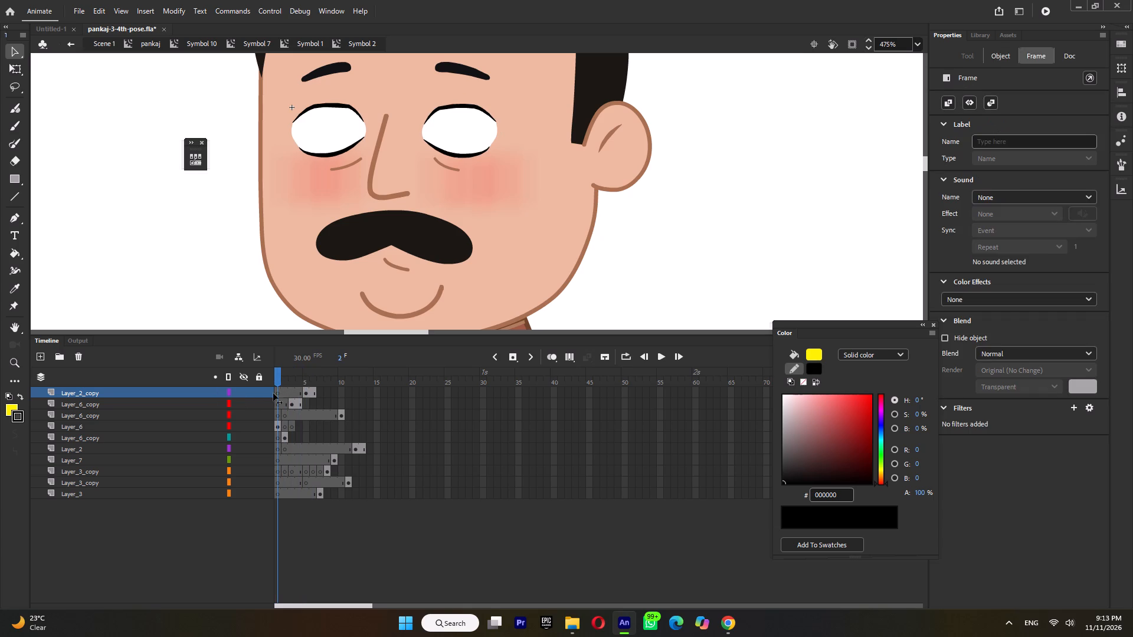
{"action": "left_click_drag", "start_coordinate": [273, 393], "coordinate": [320, 406]}
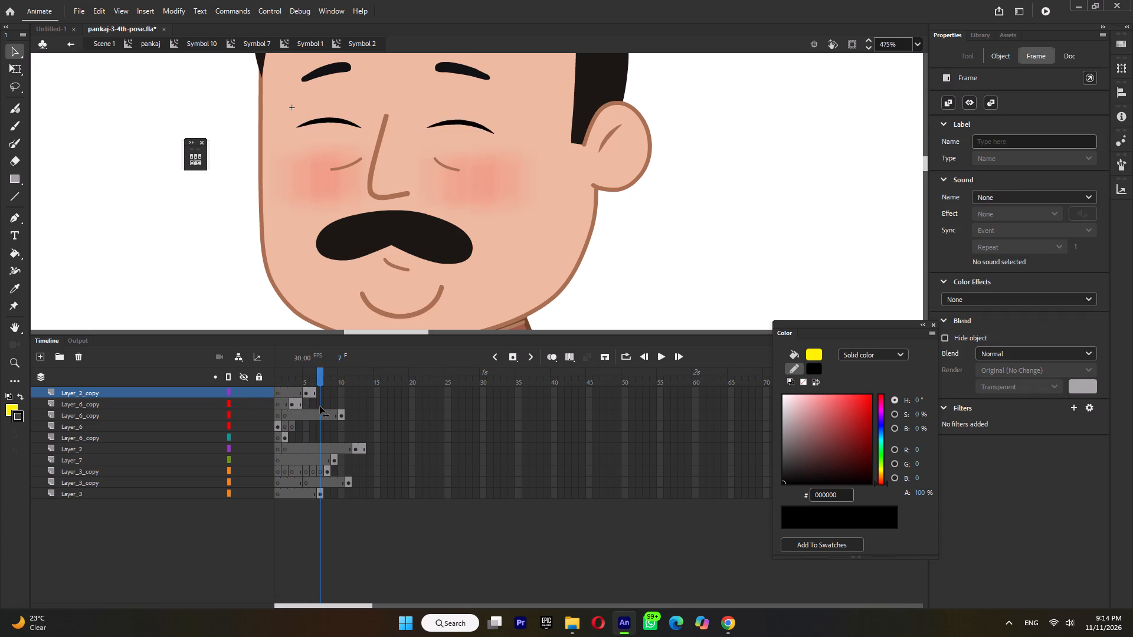
{"action": "left_click_drag", "start_coordinate": [320, 406], "coordinate": [345, 418]}
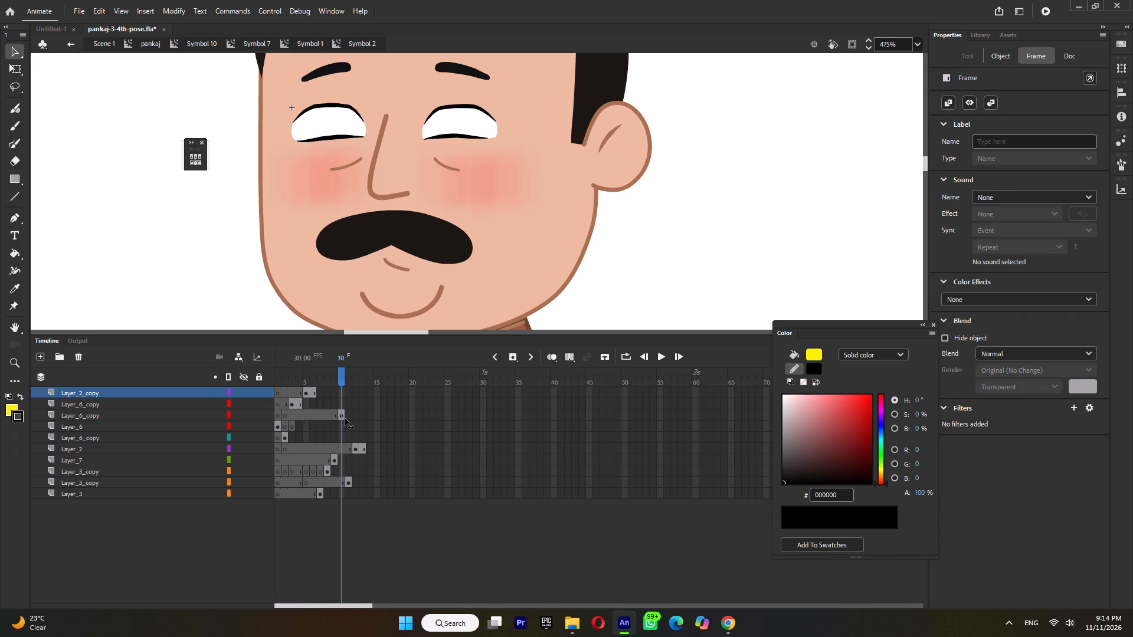
{"action": "left_click_drag", "start_coordinate": [345, 418], "coordinate": [363, 420]}
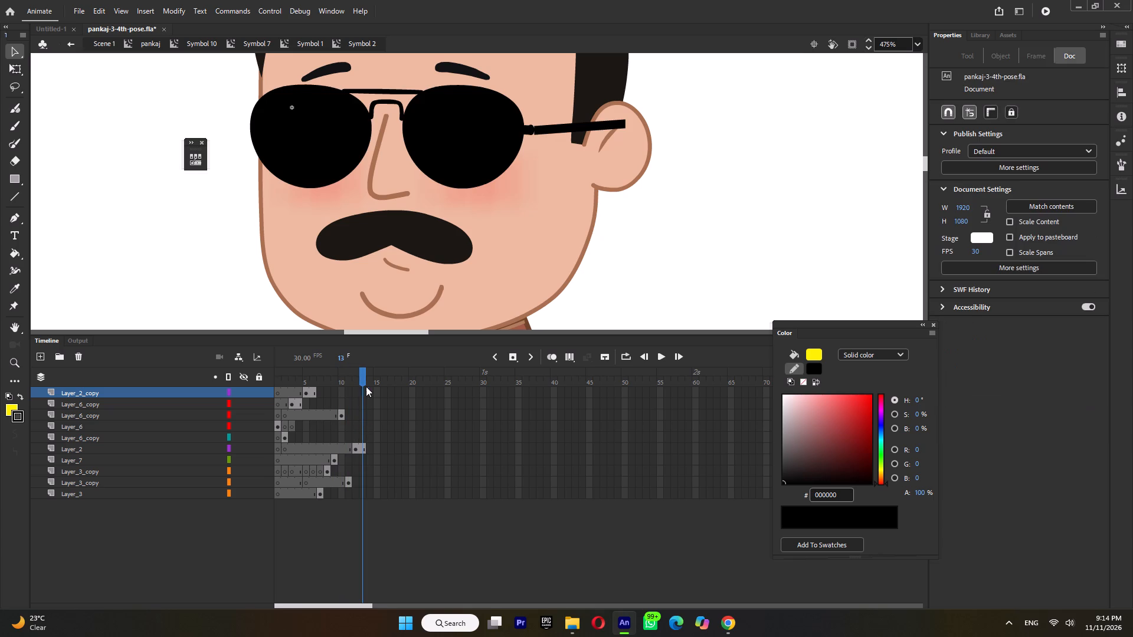
{"action": "left_click_drag", "start_coordinate": [283, 371], "coordinate": [286, 379]}
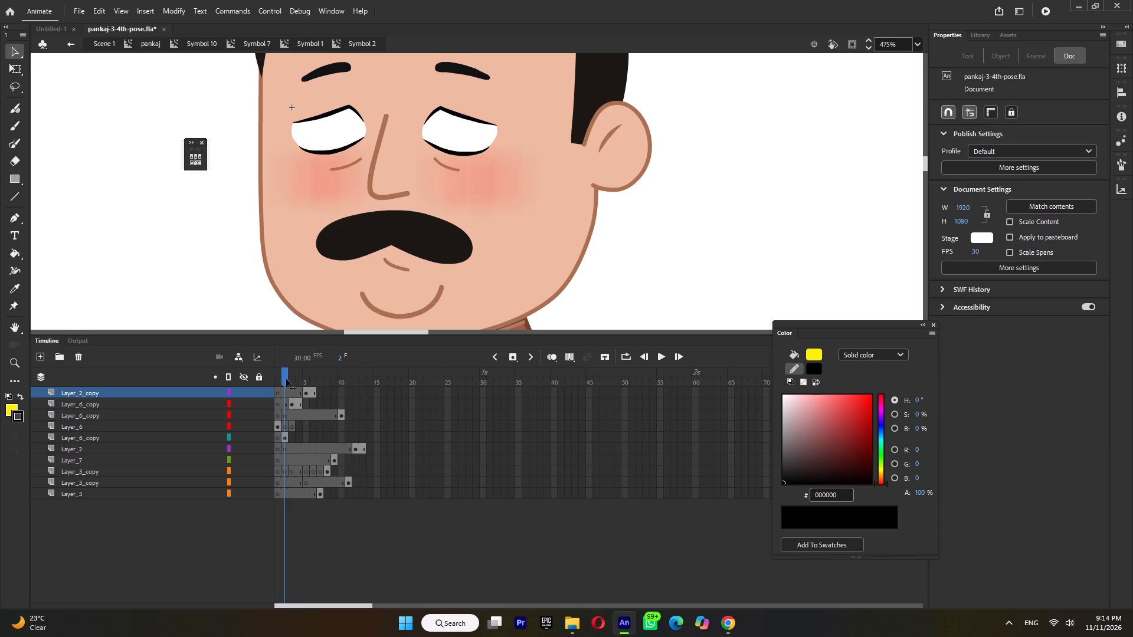
{"action": "left_click_drag", "start_coordinate": [286, 379], "coordinate": [270, 382]}
{"action": "double_click", "coordinate": [688, 264]}
Enter the mouth symbol inside the head, examine its mouth shapes across the frames, and return to the head symbol.
{"action": "left_click", "coordinate": [417, 235]}
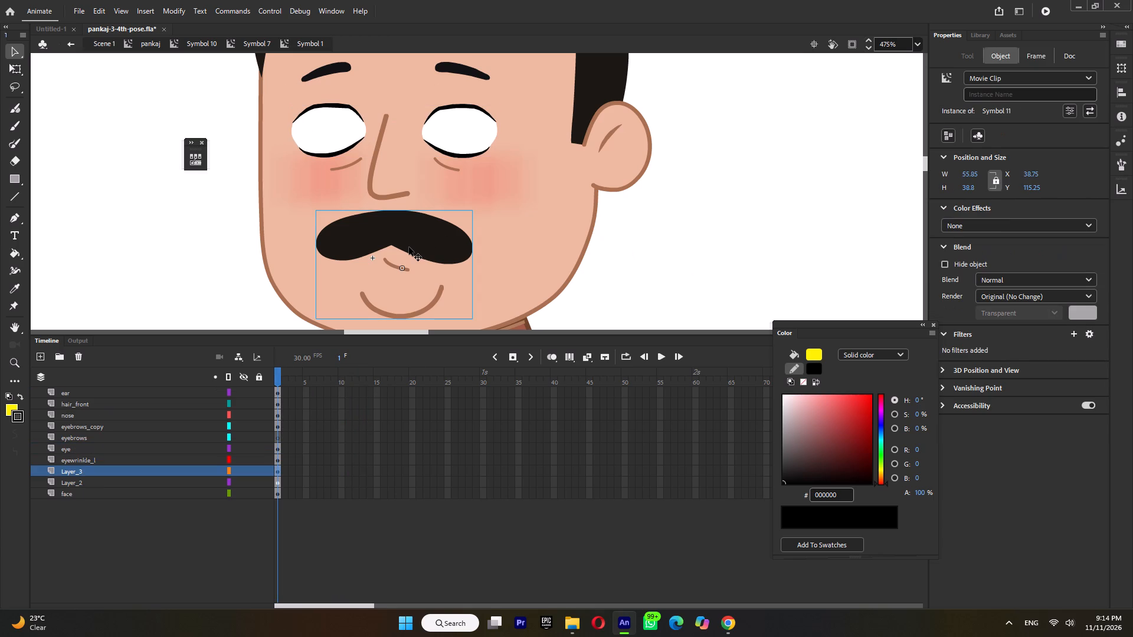
{"action": "double_click", "coordinate": [409, 247]}
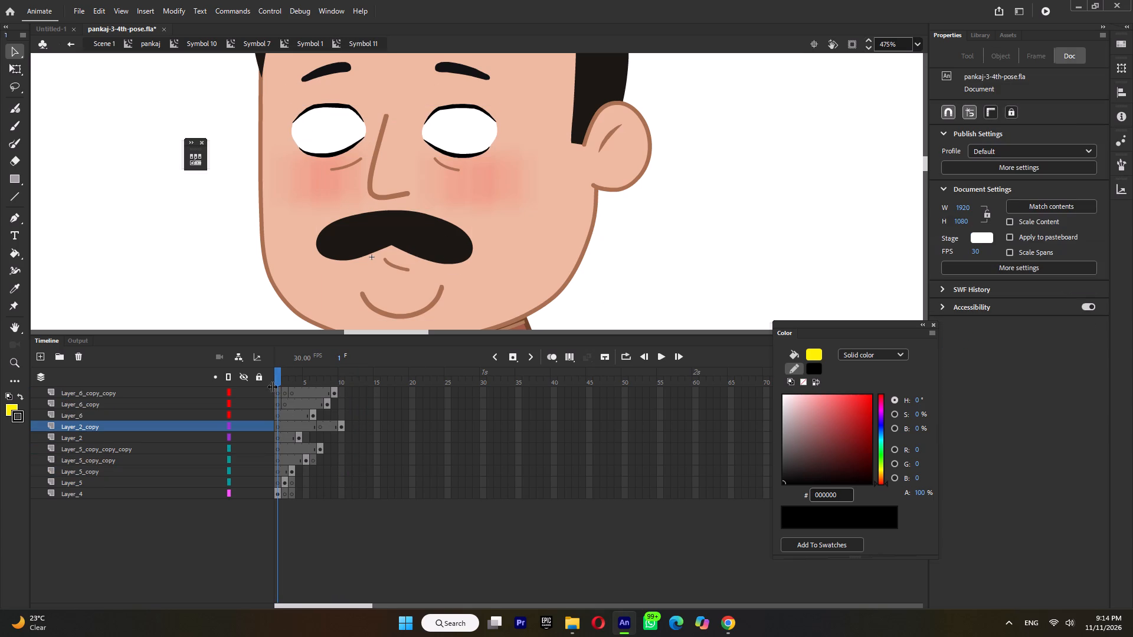
{"action": "left_click_drag", "start_coordinate": [282, 379], "coordinate": [330, 393]}
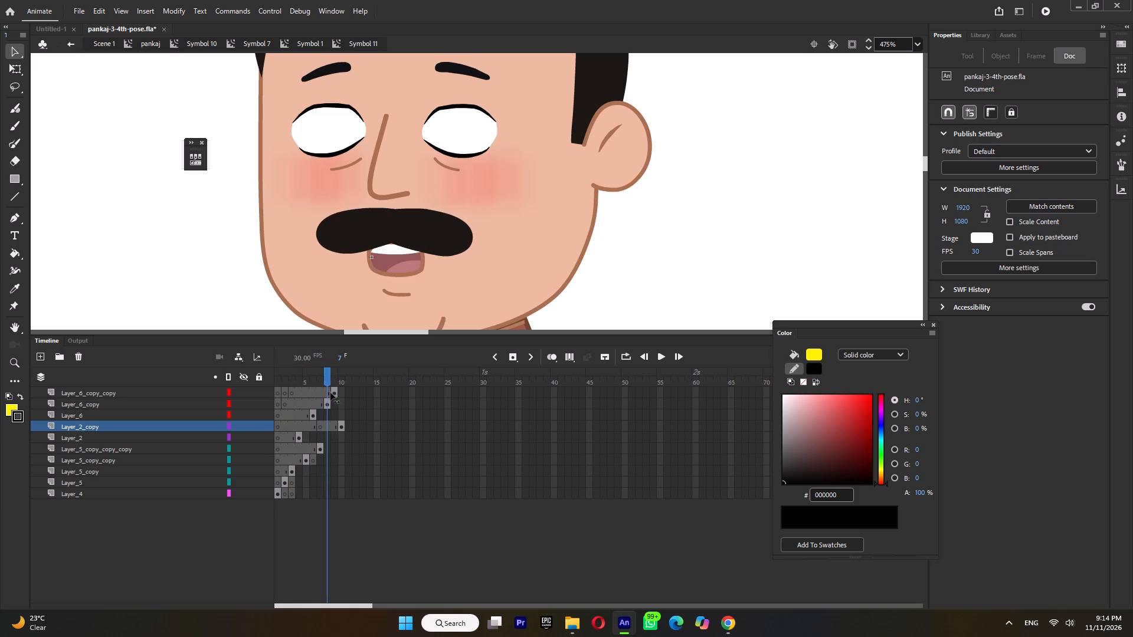
{"action": "left_click_drag", "start_coordinate": [330, 393], "coordinate": [273, 405]}
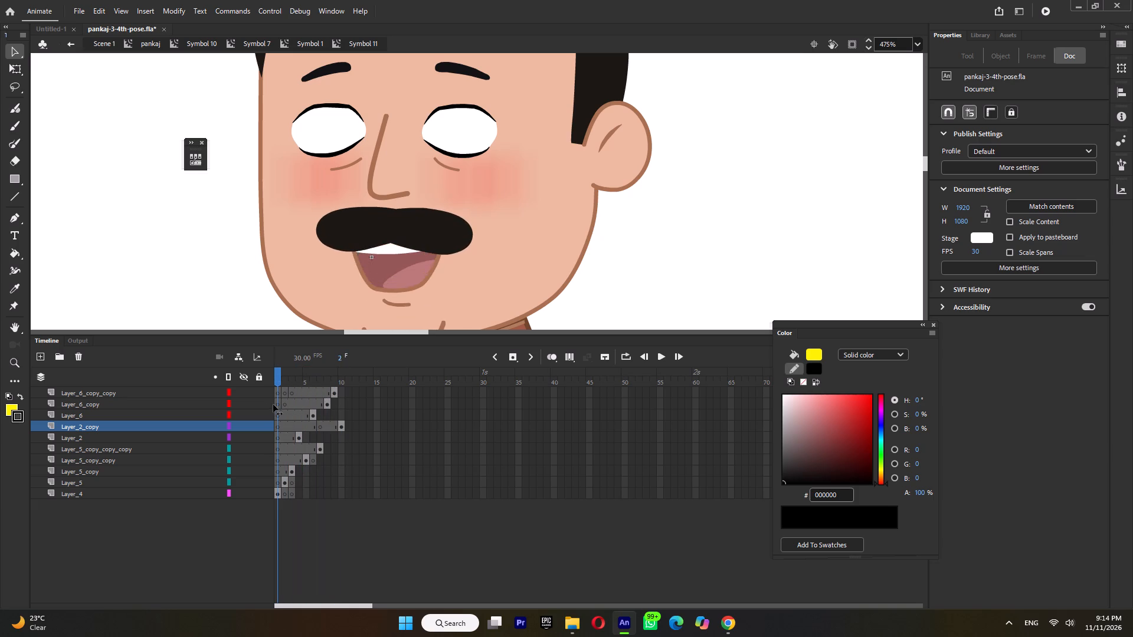
{"action": "left_click_drag", "start_coordinate": [273, 405], "coordinate": [258, 406]}
{"action": "double_click", "coordinate": [675, 266]}
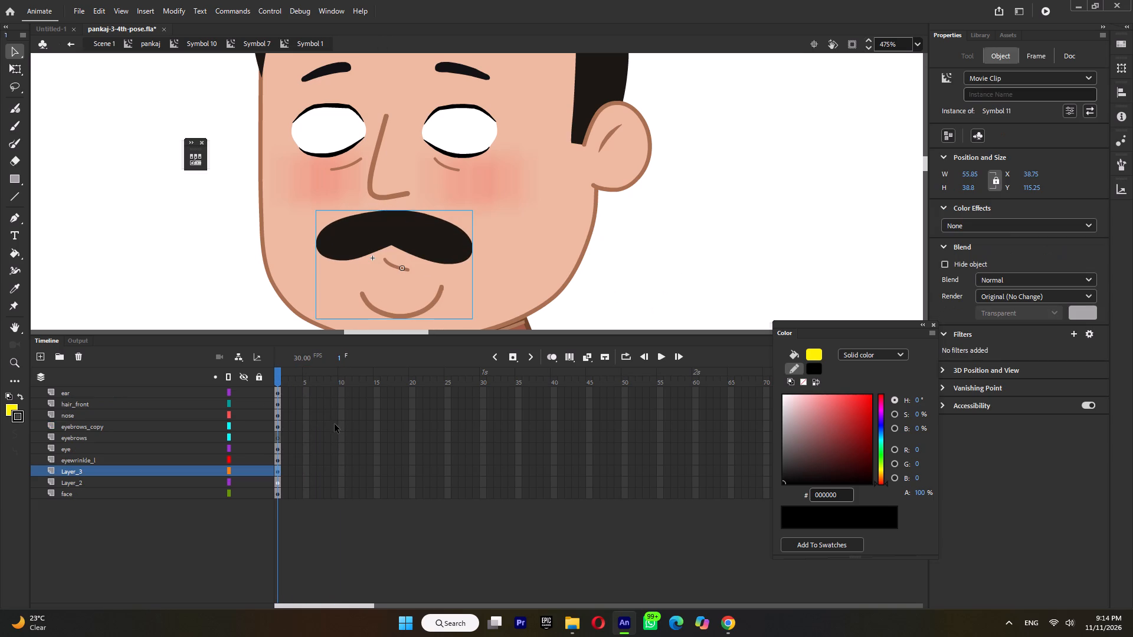
Change the eye instance in the head symbol from a movie clip to a Graphic.
{"action": "left_click", "coordinate": [455, 145]}
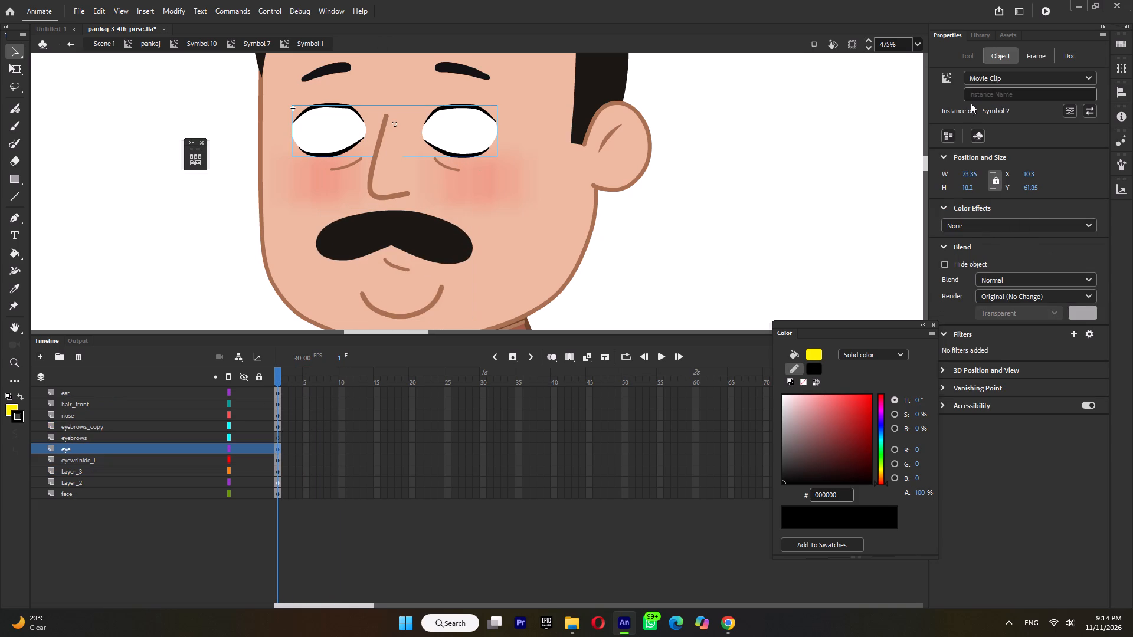
{"action": "scroll", "coordinate": [572, 214], "scroll_direction": "down", "scroll_amount": 4, "text": "ctrl"}
{"action": "left_click_drag", "start_coordinate": [655, 98], "coordinate": [395, 287]}
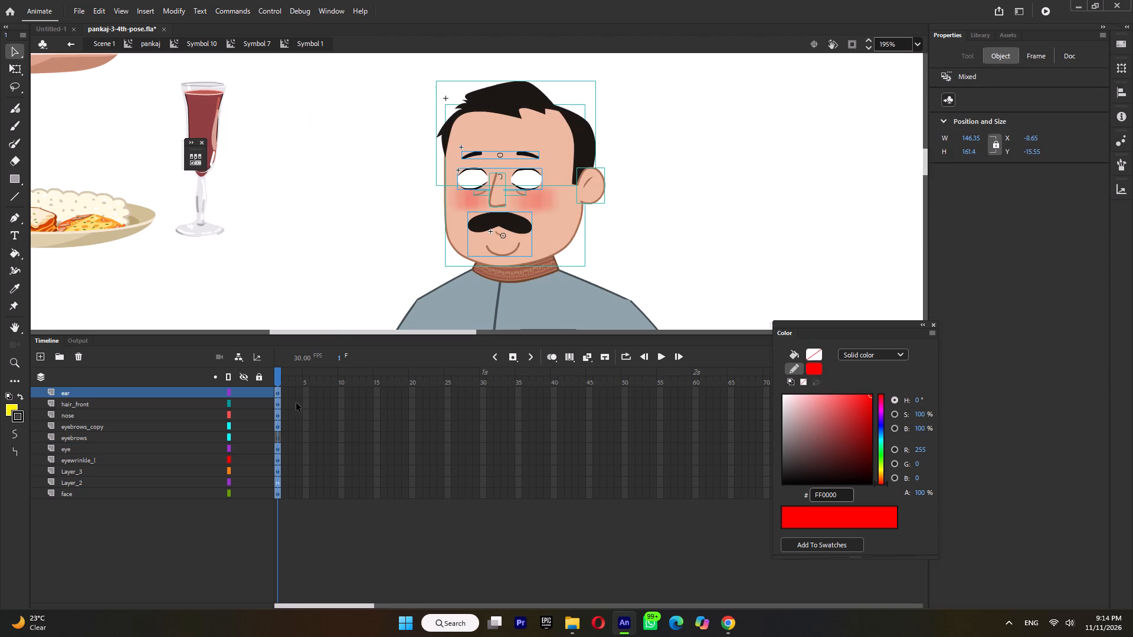
{"action": "left_click", "coordinate": [646, 215]}
{"action": "left_click", "coordinate": [535, 184]}
{"action": "left_click", "coordinate": [1003, 76]}
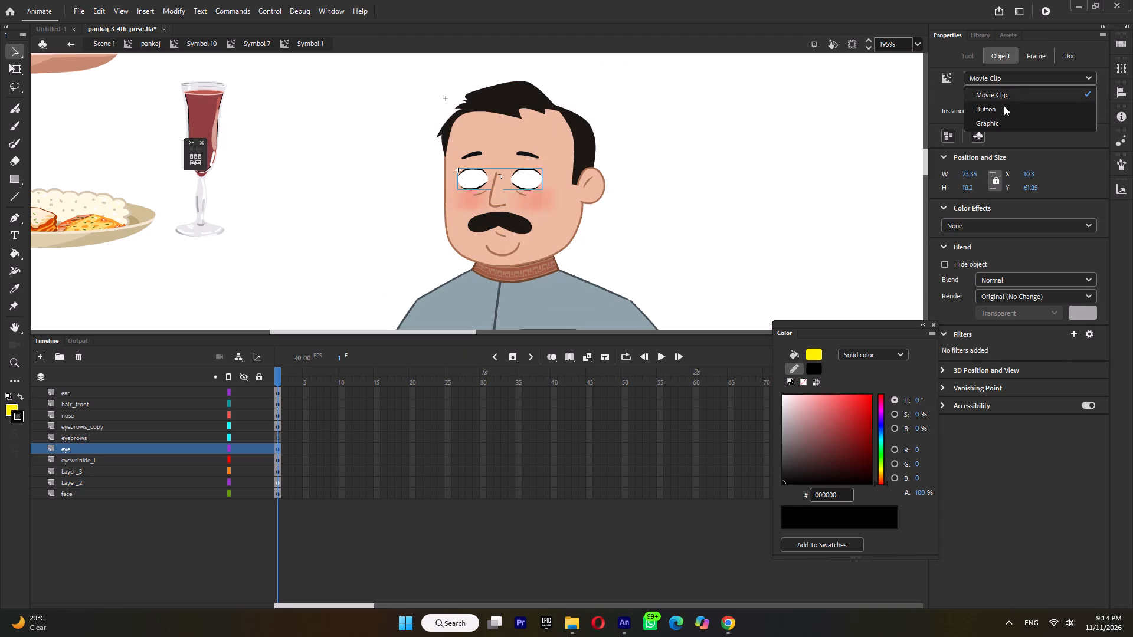
{"action": "left_click", "coordinate": [998, 124]}
Change the eyebrows instance on the eyebrows_copy layer to a Graphic.
{"action": "left_click", "coordinate": [532, 155]}
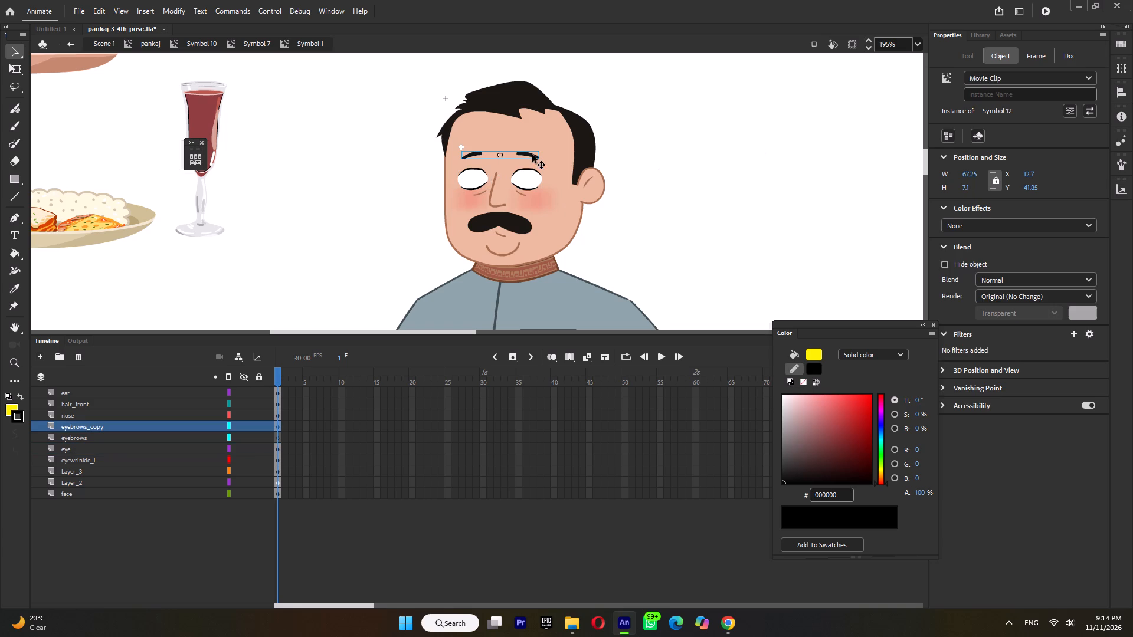
{"action": "left_click", "coordinate": [991, 77]}
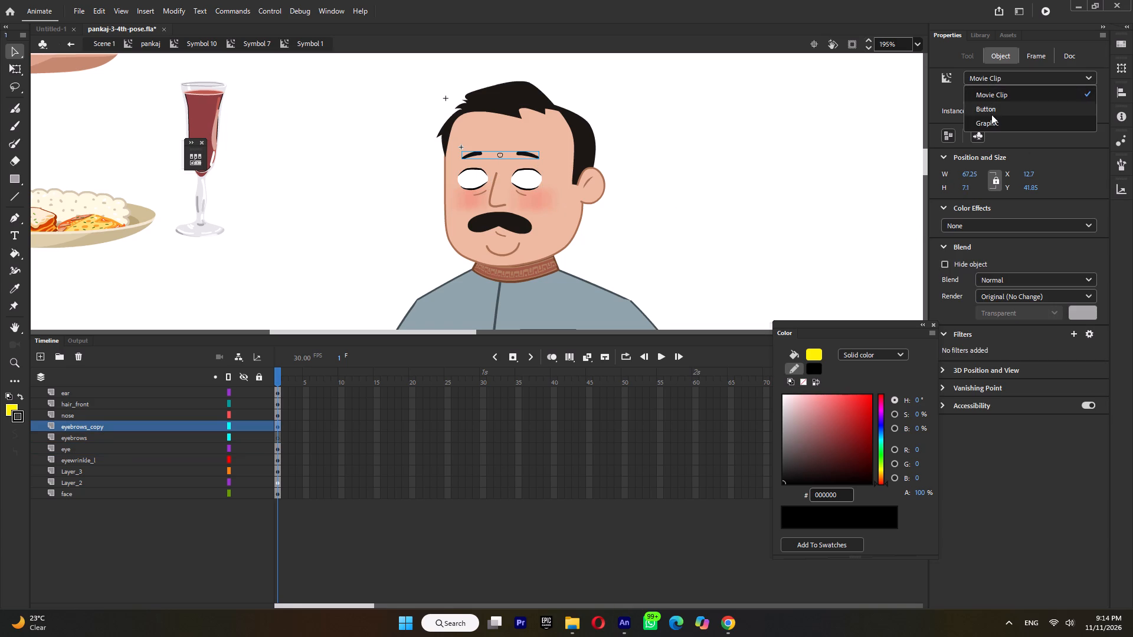
{"action": "left_click", "coordinate": [991, 120]}
Enter the eyebrows symbol, examine its eyebrow variations across the first frames, and return to the head symbol.
{"action": "scroll", "coordinate": [492, 140], "scroll_direction": "up", "scroll_amount": 3, "text": "ctrl"}
{"action": "double_click", "coordinate": [559, 165]}
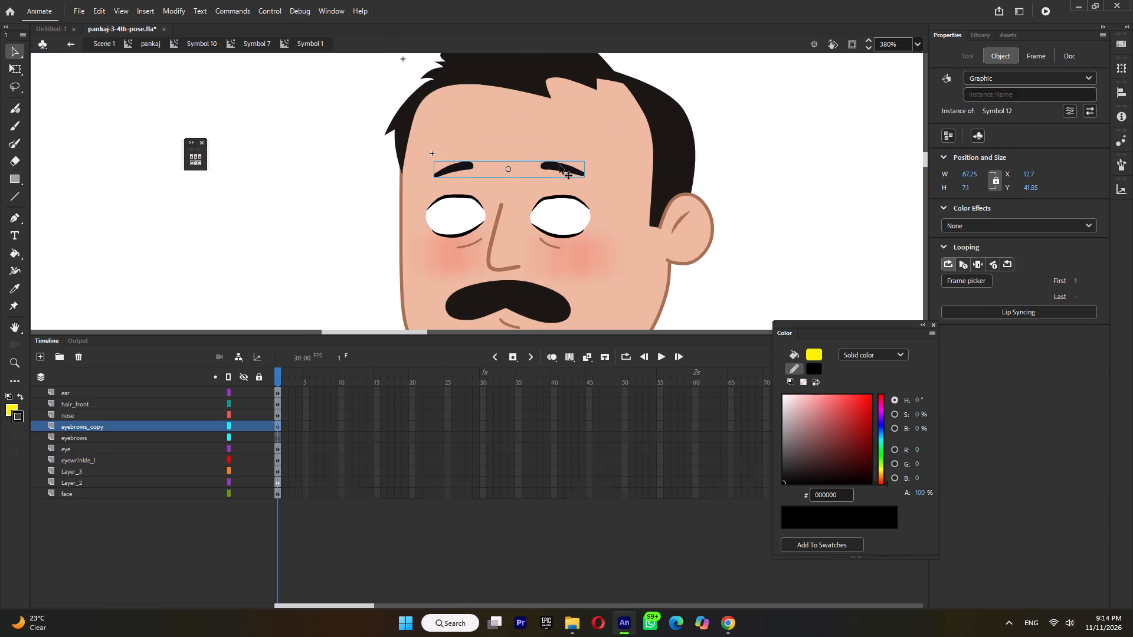
{"action": "left_click_drag", "start_coordinate": [280, 377], "coordinate": [294, 379]}
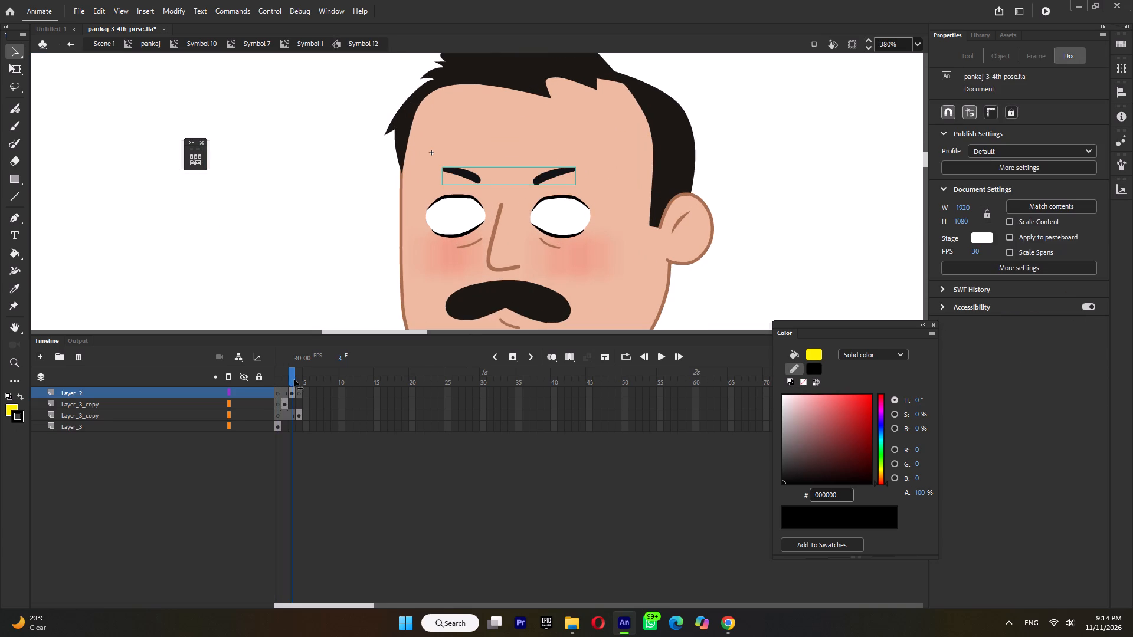
{"action": "left_click_drag", "start_coordinate": [294, 379], "coordinate": [274, 388]}
{"action": "double_click", "coordinate": [313, 222]}
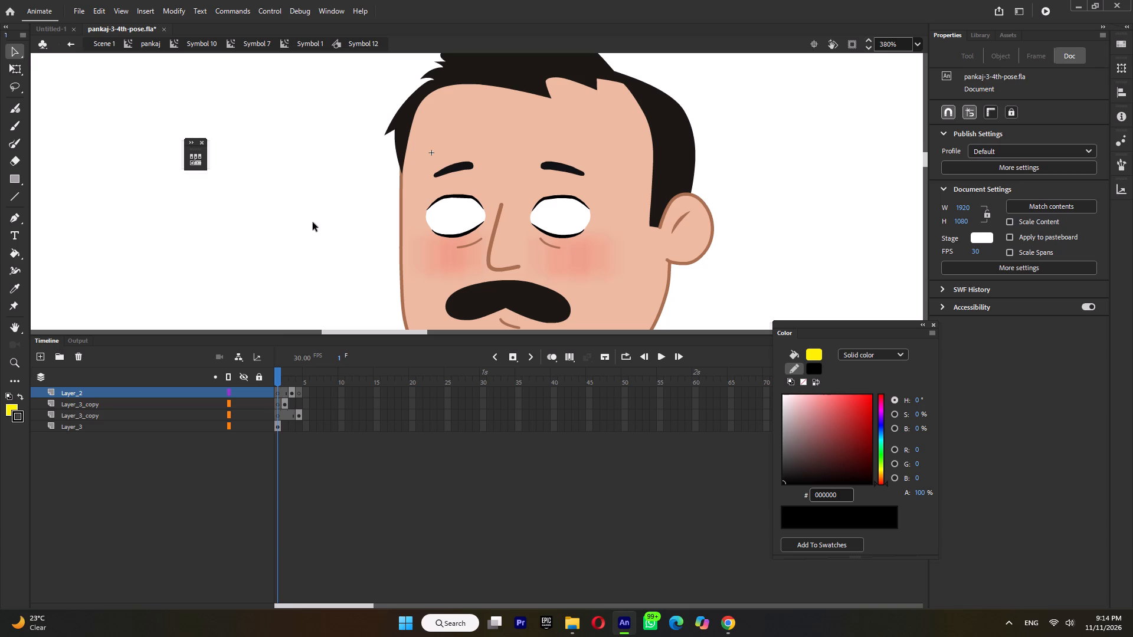
Set the eyebrows graphic's looping to play a single frame.
{"action": "left_click", "coordinate": [978, 264]}
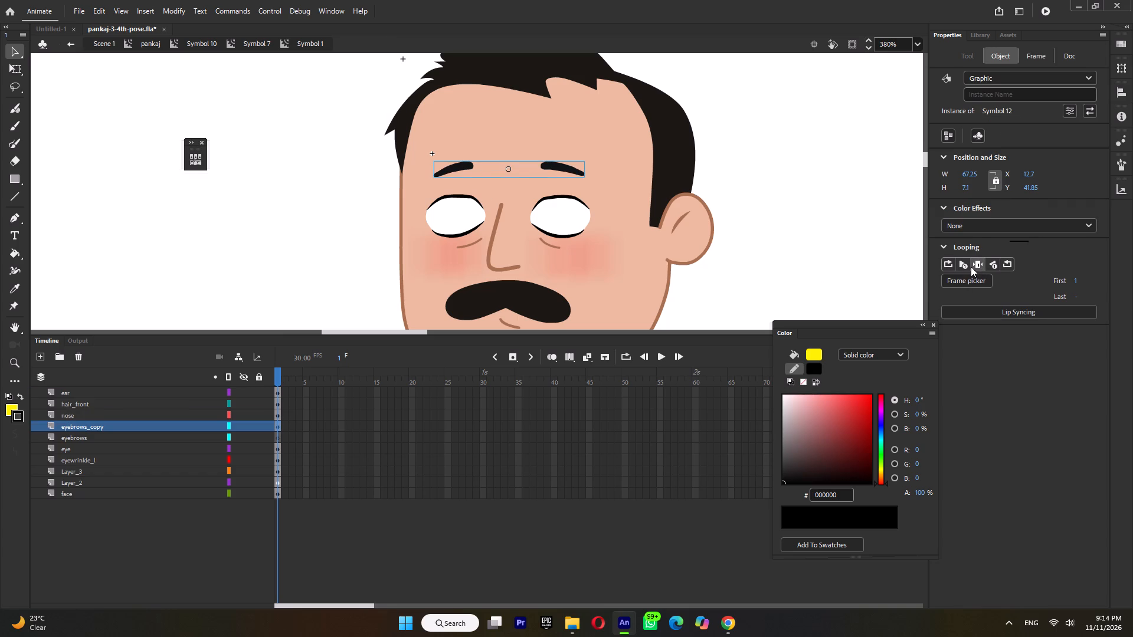
Enter the eye symbol and examine its eye shapes frame by frame through frame 13.
{"action": "left_click", "coordinate": [555, 213]}
{"action": "double_click", "coordinate": [552, 217]}
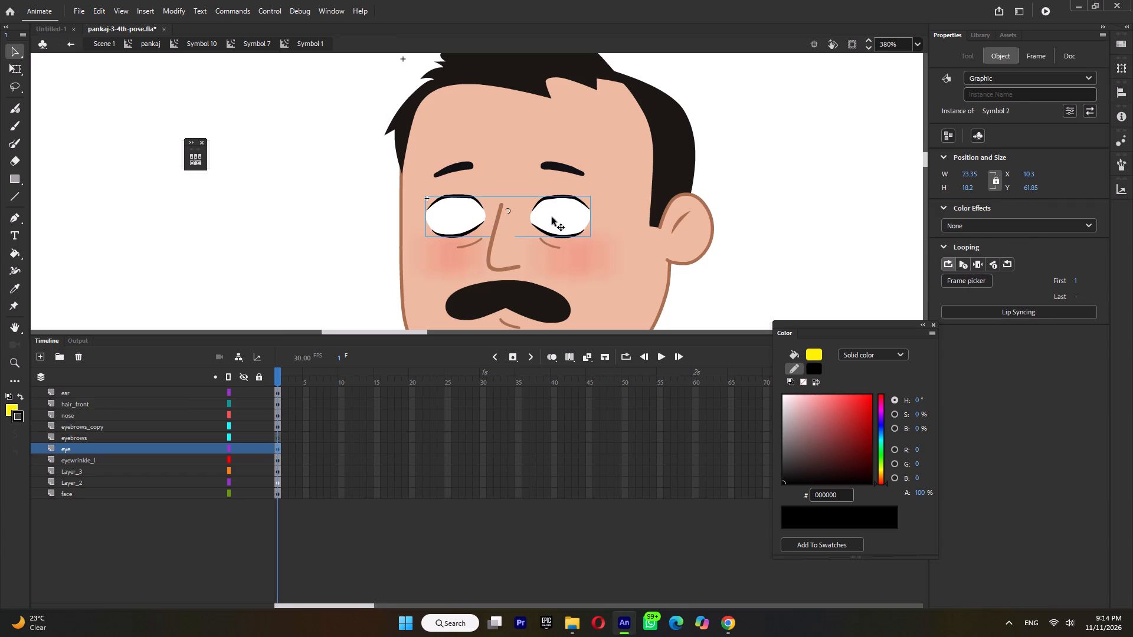
{"action": "left_click_drag", "start_coordinate": [281, 378], "coordinate": [290, 381]}
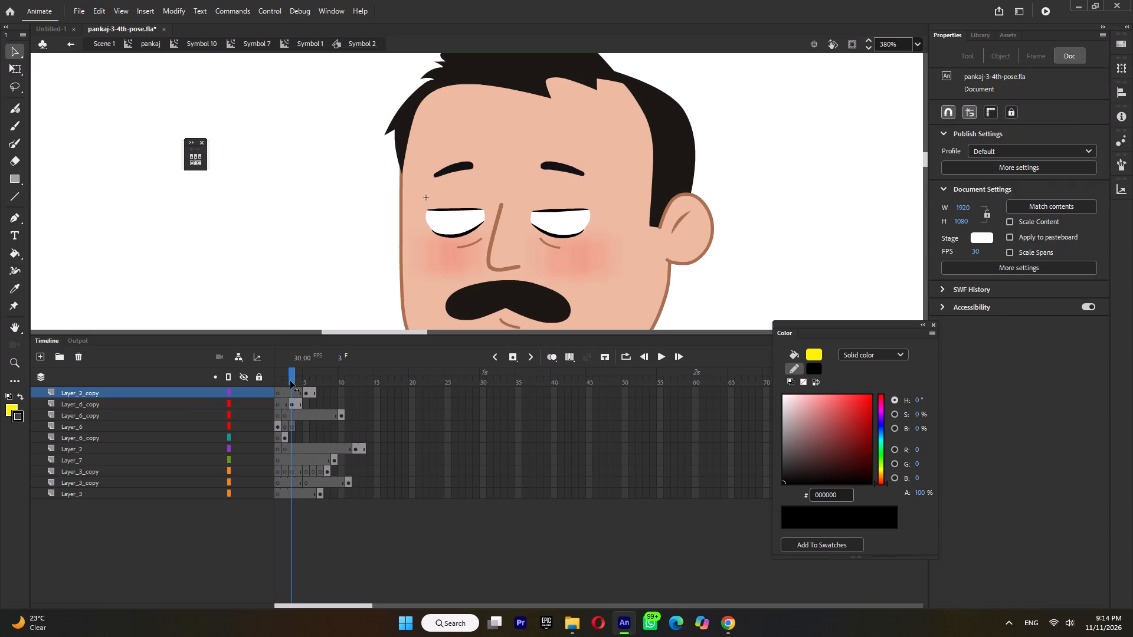
{"action": "left_click_drag", "start_coordinate": [290, 381], "coordinate": [306, 387]}
{"action": "left_click_drag", "start_coordinate": [279, 383], "coordinate": [291, 384]}
{"action": "left_click_drag", "start_coordinate": [291, 384], "coordinate": [324, 389]}
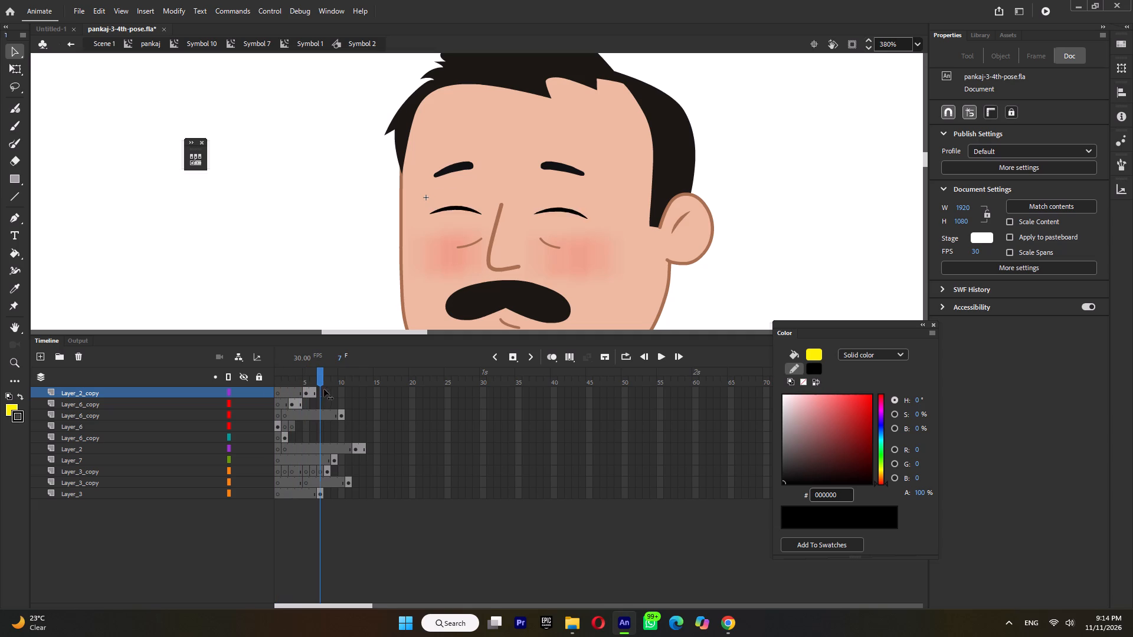
{"action": "left_click_drag", "start_coordinate": [324, 389], "coordinate": [340, 393]}
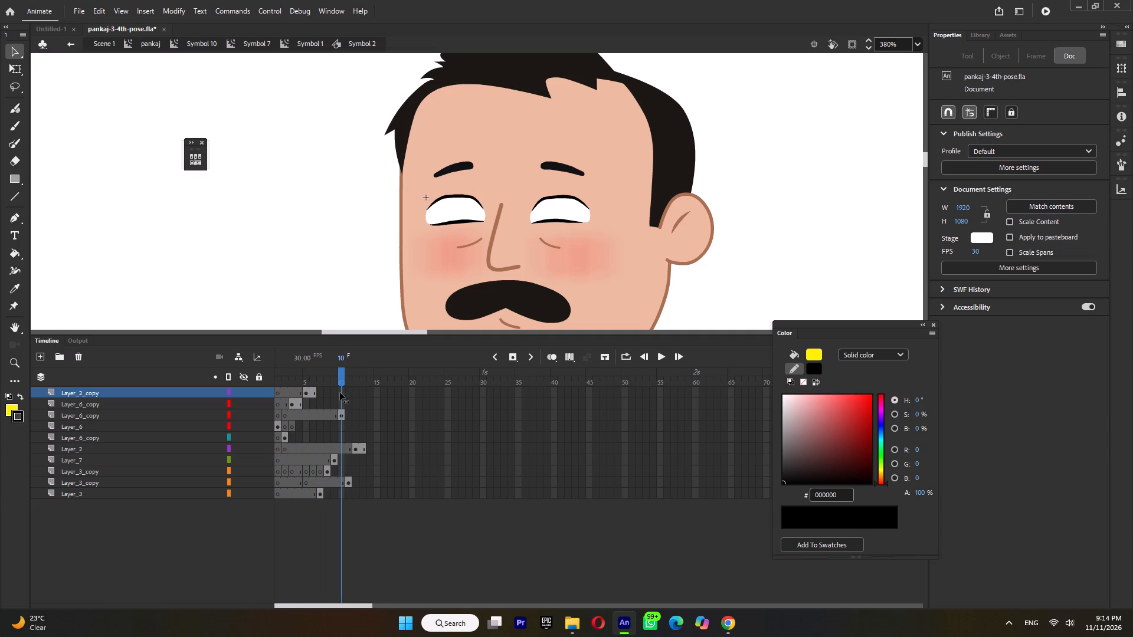
{"action": "left_click_drag", "start_coordinate": [340, 393], "coordinate": [368, 398]}
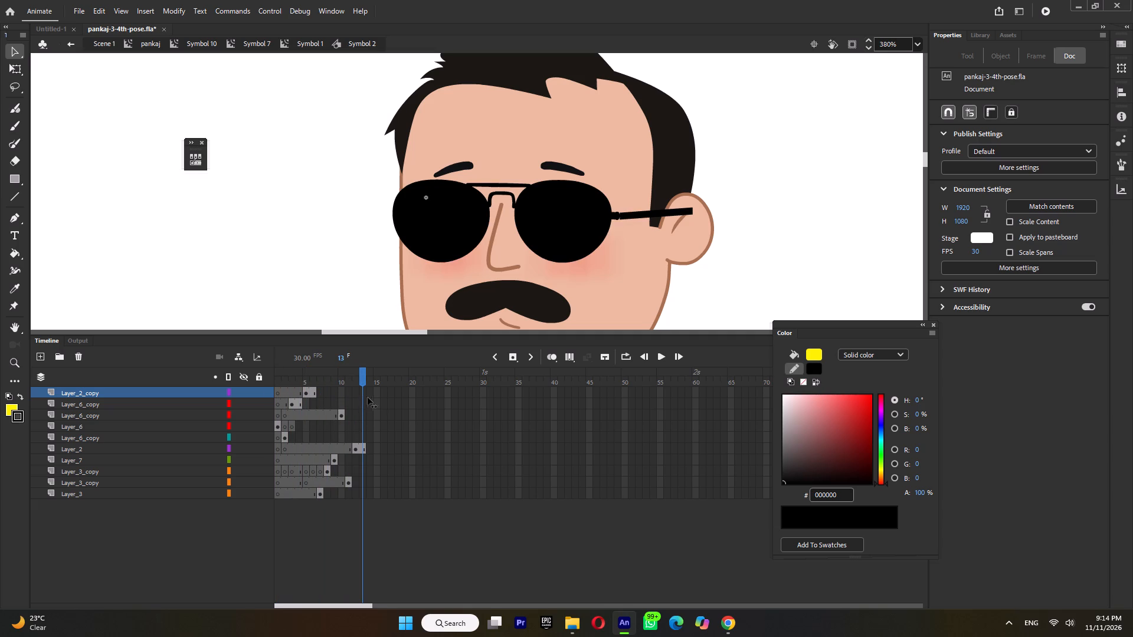
{"action": "left_click_drag", "start_coordinate": [368, 398], "coordinate": [287, 409]}
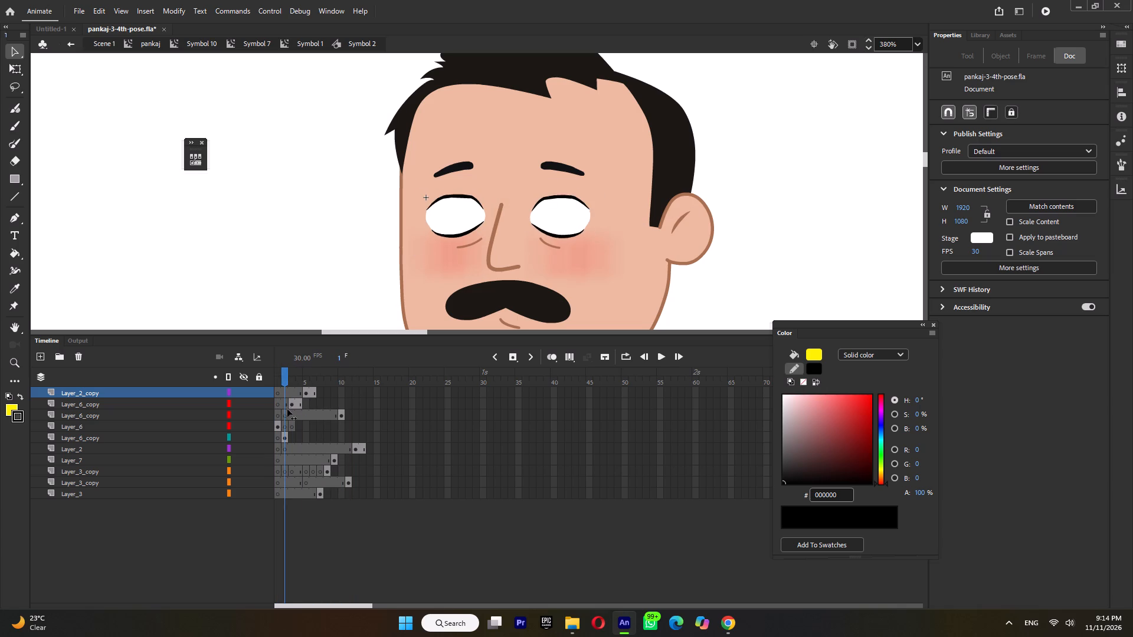
{"action": "left_click_drag", "start_coordinate": [287, 409], "coordinate": [325, 411]}
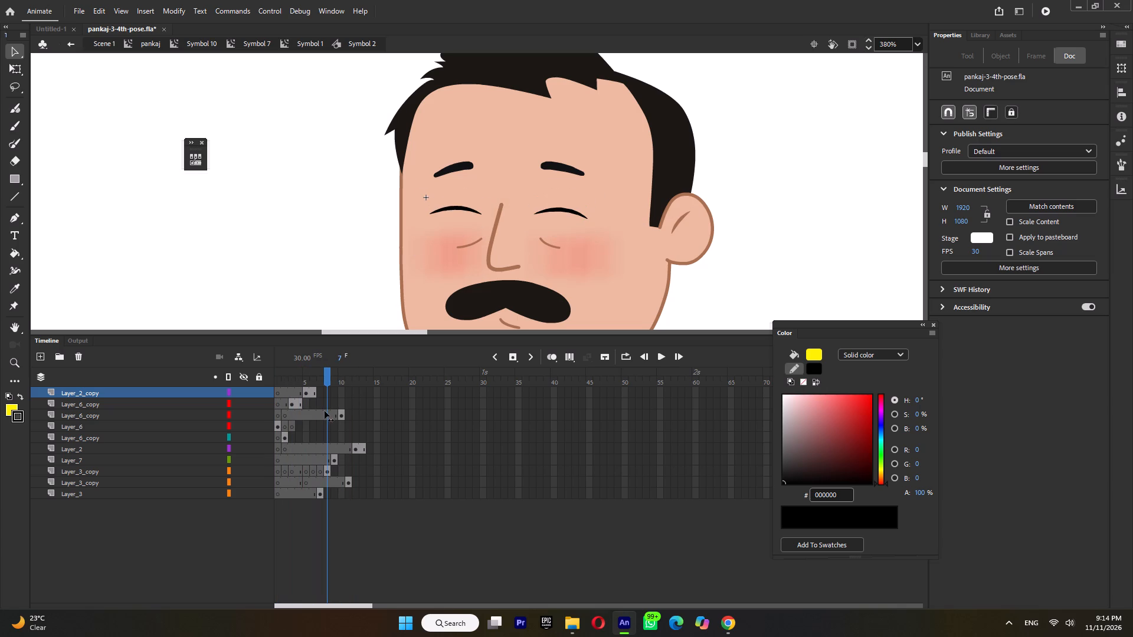
{"action": "left_click_drag", "start_coordinate": [325, 411], "coordinate": [357, 414]}
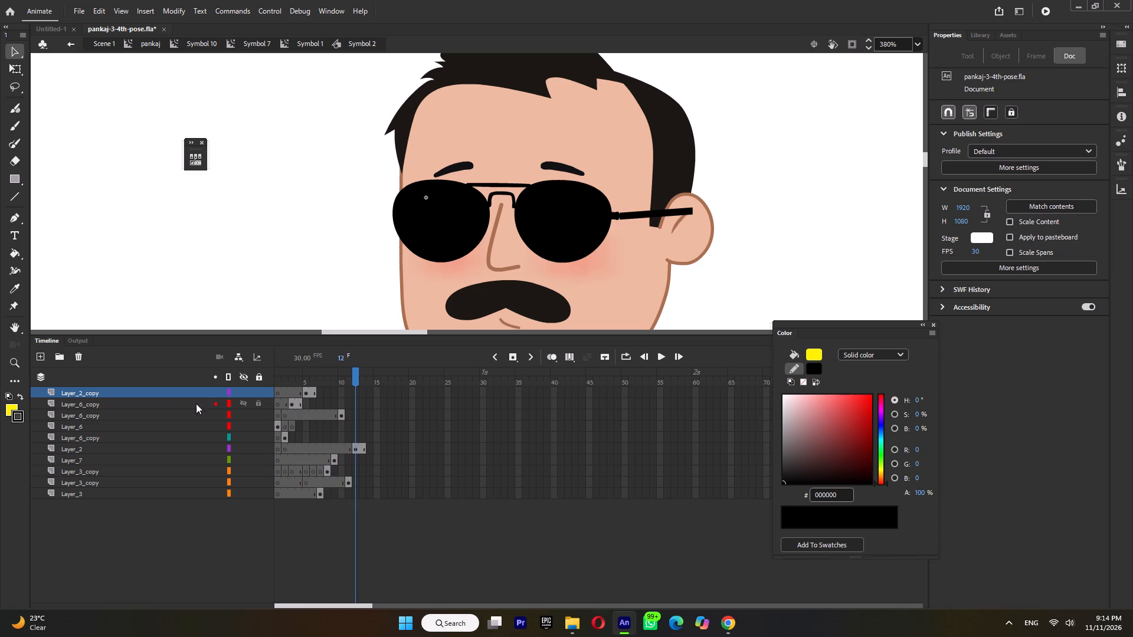
Remove the empty frames 1 to 4 before the eyeballs and pupils on Layer_2_copy, and extend that layer to frame 14.
{"action": "left_click", "coordinate": [117, 404]}
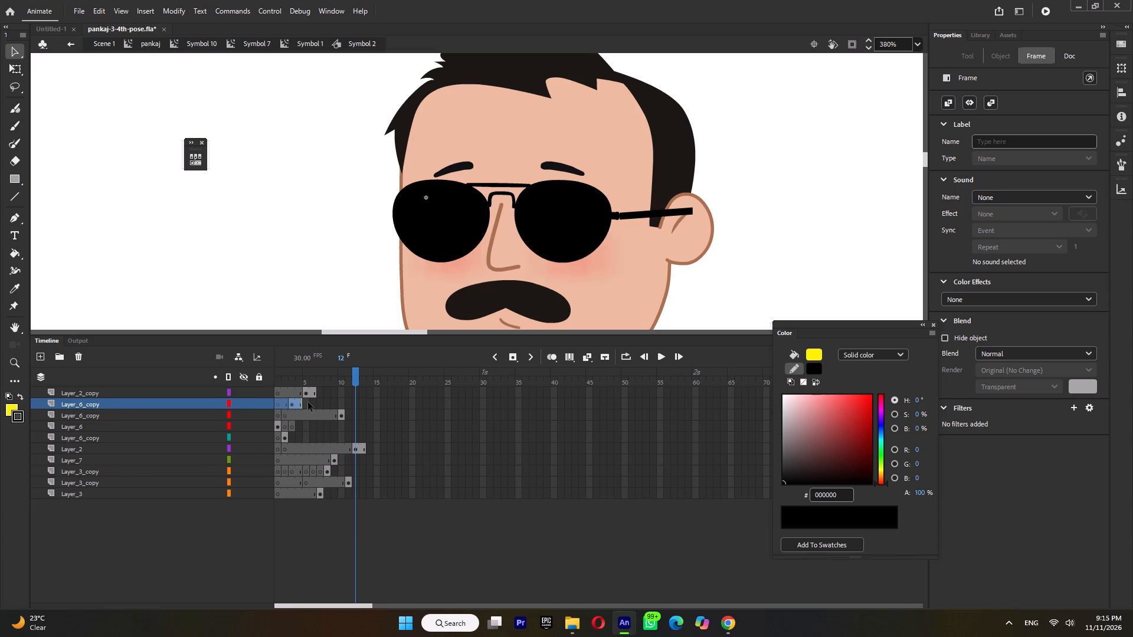
{"action": "left_click_drag", "start_coordinate": [300, 393], "coordinate": [259, 393]}
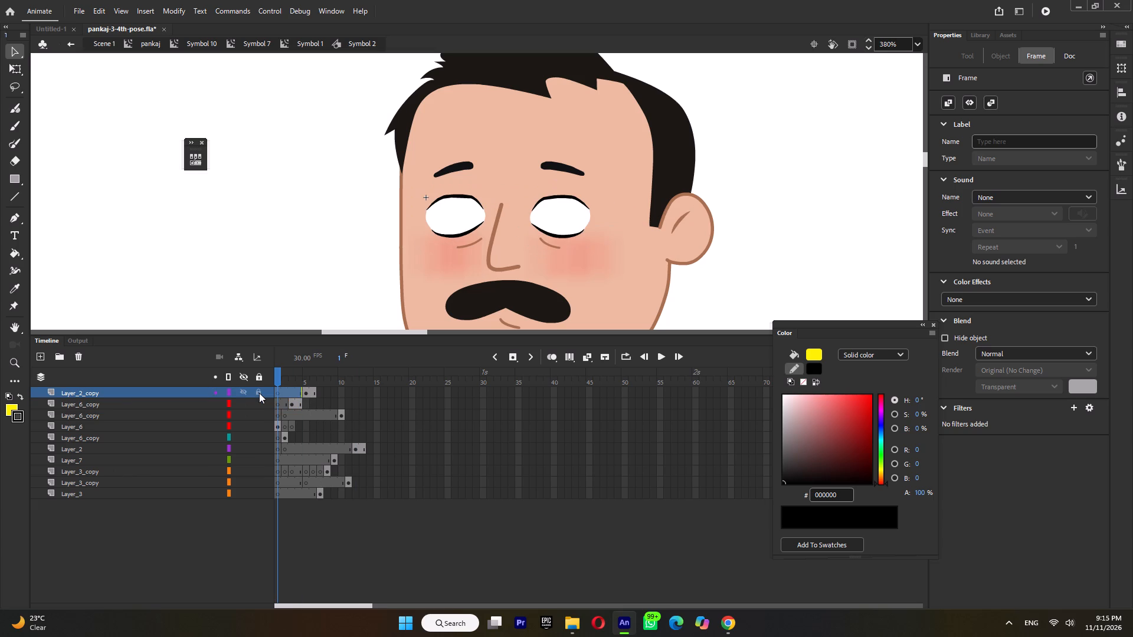
{"action": "key", "text": "shift+F5"}
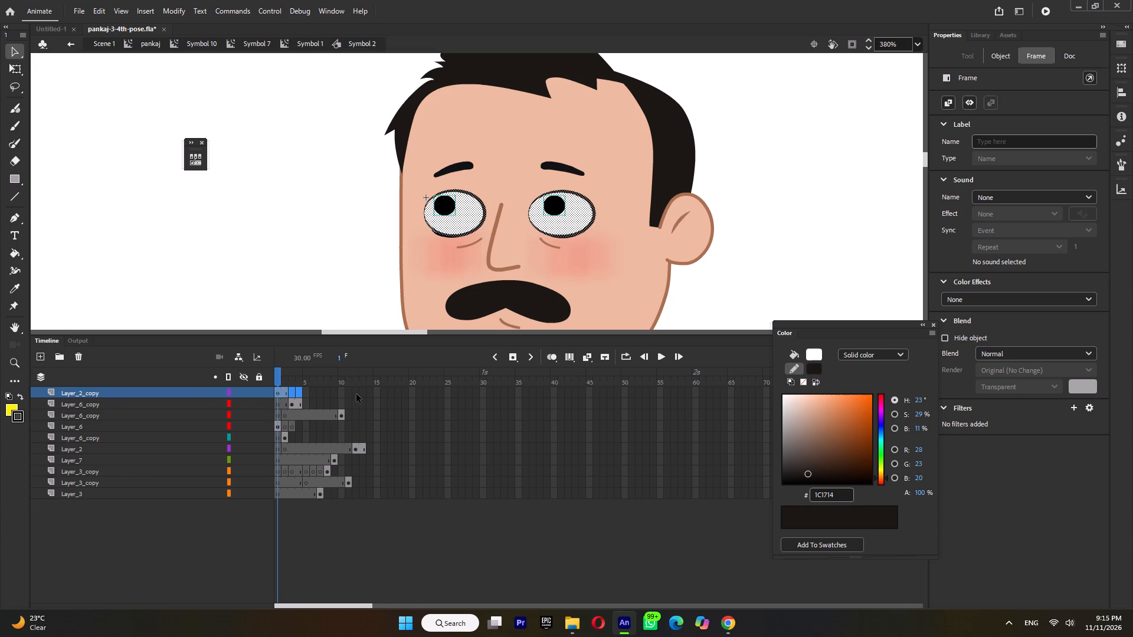
{"action": "left_click", "coordinate": [367, 393]}
{"action": "key", "text": "F5"}
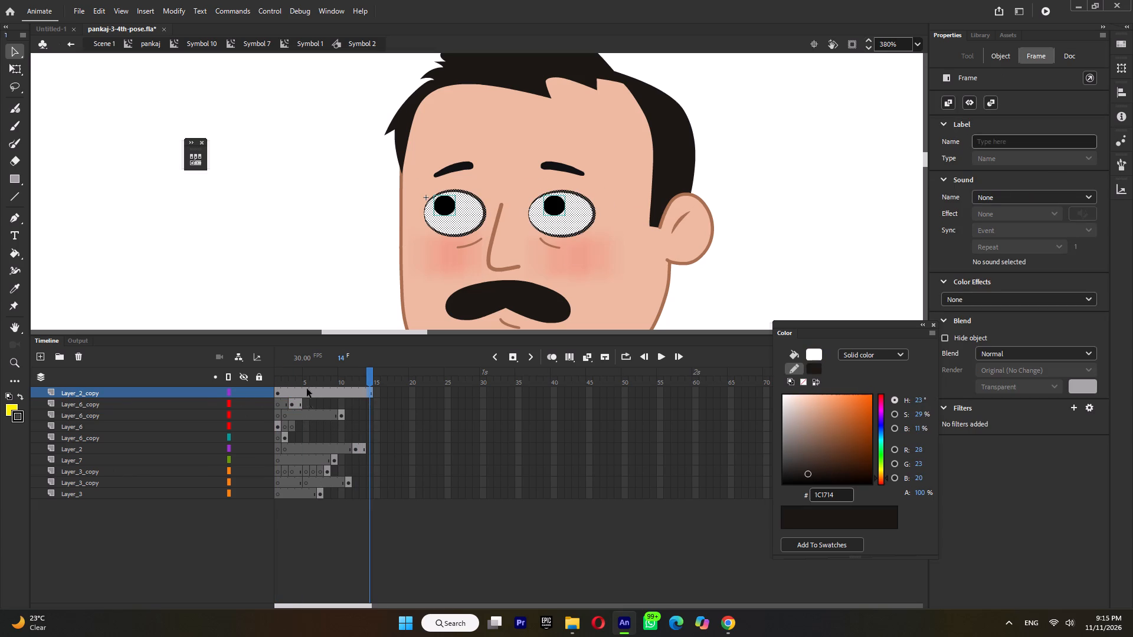
Hide Layer_2_copy and remove two frames at frame 5 from all the other layers in the eye symbol.
{"action": "left_click_drag", "start_coordinate": [307, 375], "coordinate": [307, 385]}
{"action": "left_click", "coordinate": [244, 392]}
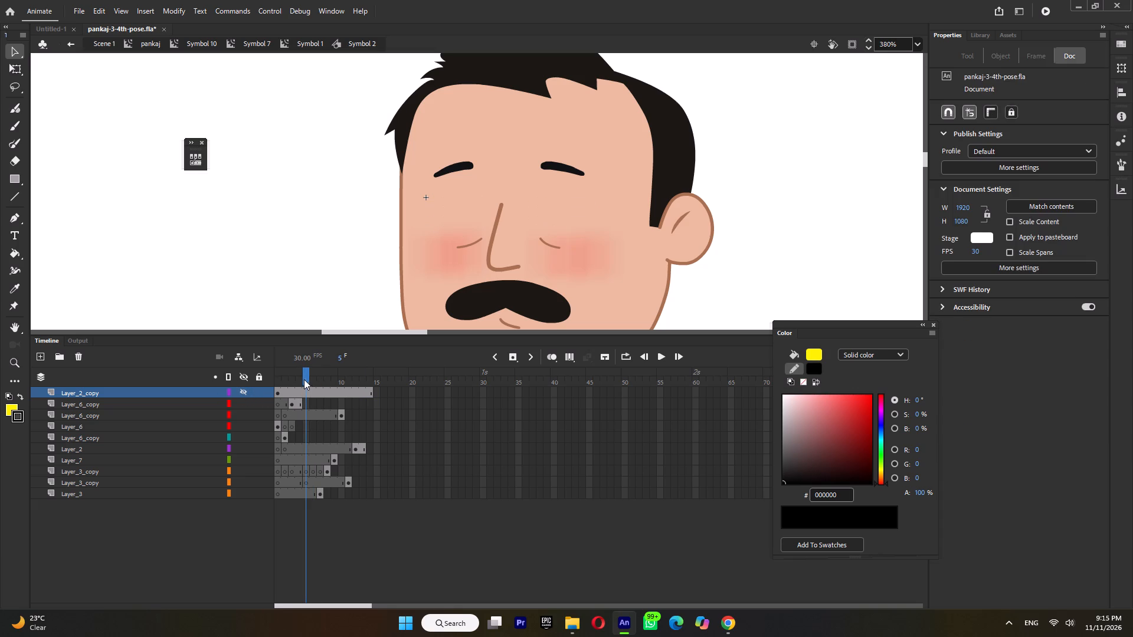
{"action": "left_click_drag", "start_coordinate": [303, 376], "coordinate": [304, 384]}
{"action": "left_click_drag", "start_coordinate": [307, 402], "coordinate": [309, 503]}
{"action": "key", "text": "shift+F5"}
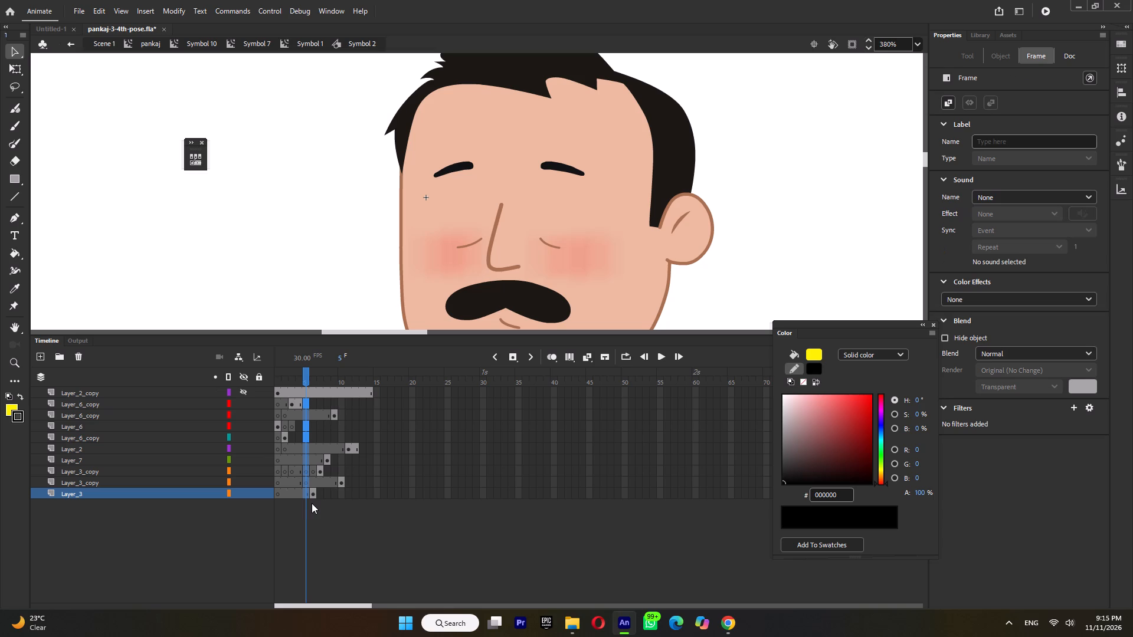
{"action": "key", "text": "shift+F5"}
Check the shortened eye frames, and convert all layers from Layer_6_copy down to Layer_3 into one Graphic symbol.
{"action": "left_click_drag", "start_coordinate": [304, 375], "coordinate": [302, 376]}
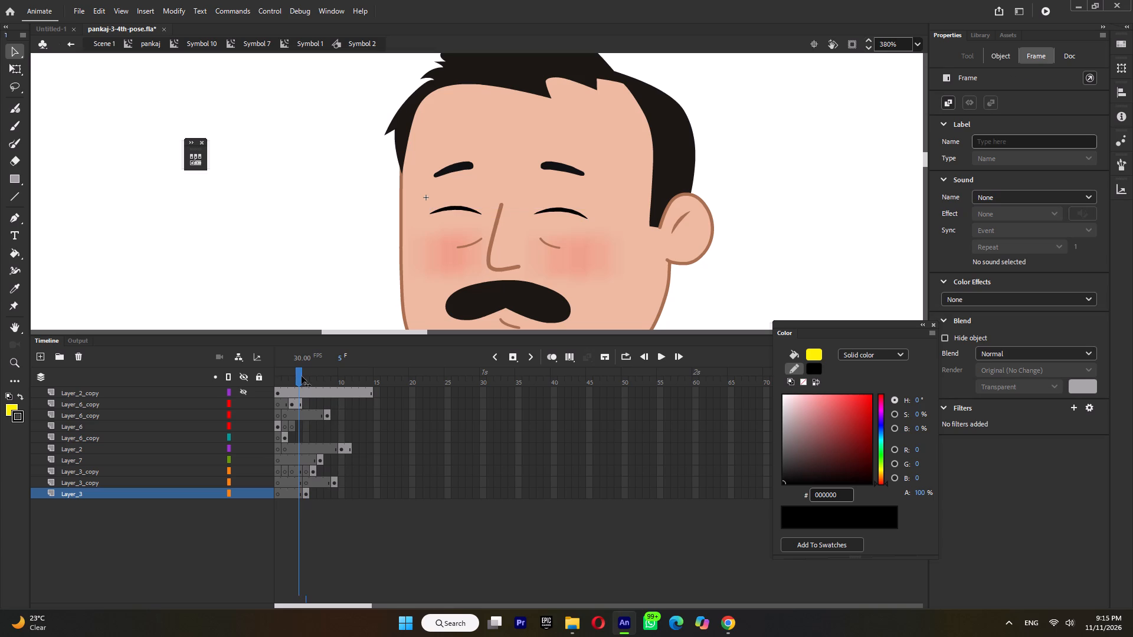
{"action": "left_click_drag", "start_coordinate": [302, 376], "coordinate": [340, 386]}
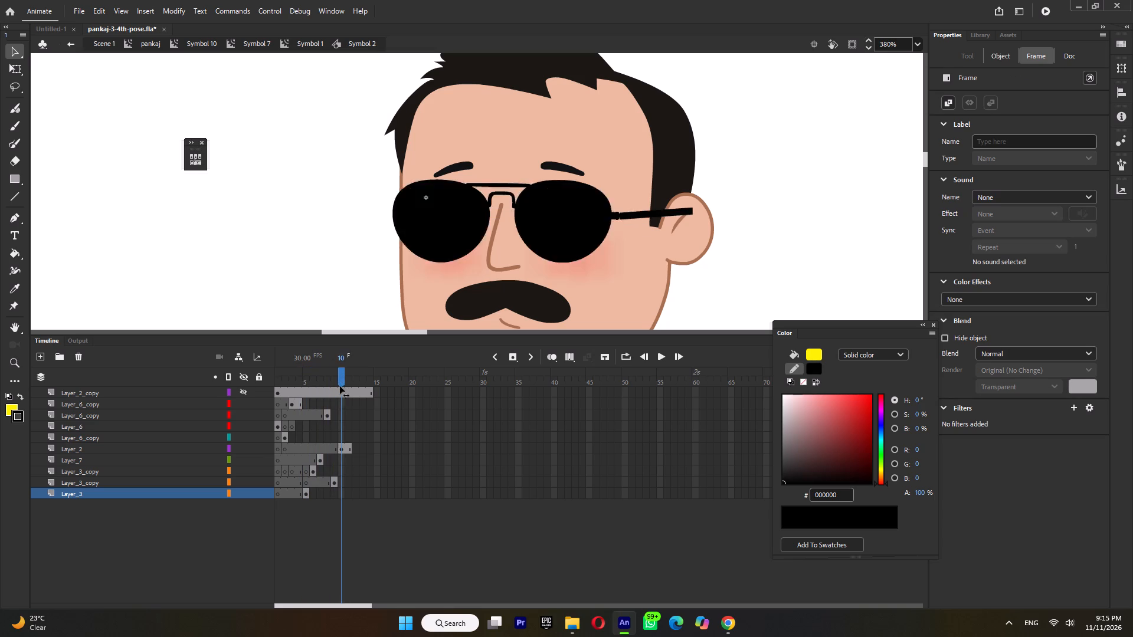
{"action": "left_click_drag", "start_coordinate": [340, 386], "coordinate": [253, 395]}
{"action": "left_click", "coordinate": [128, 403]}
{"action": "left_click", "coordinate": [94, 493], "text": "shift"}
{"action": "right_click", "coordinate": [94, 493]}
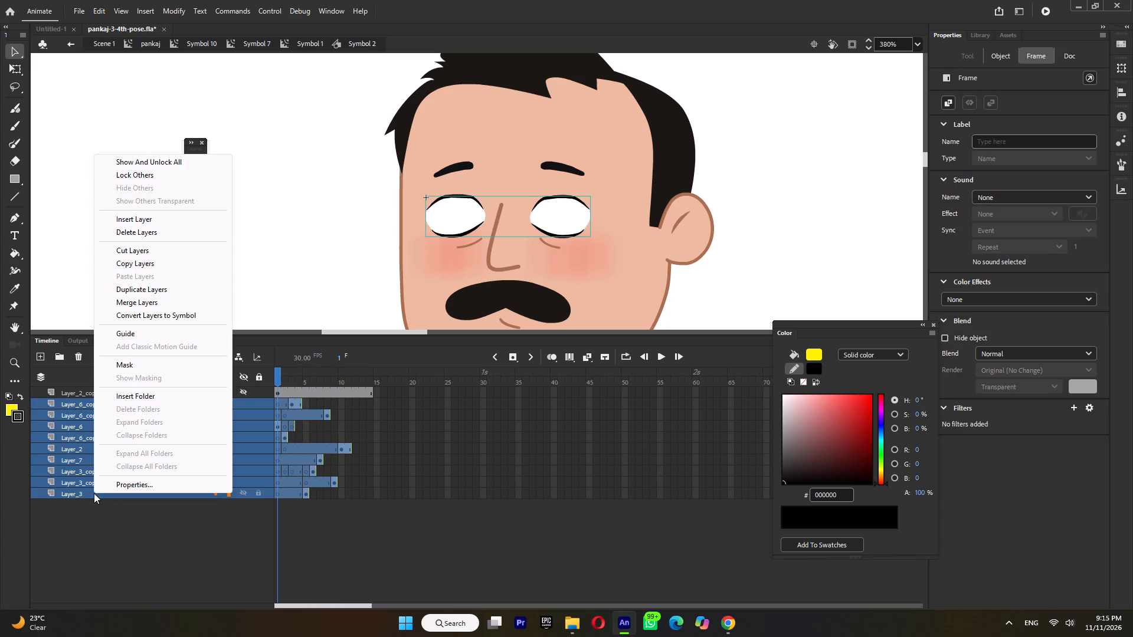
{"action": "left_click", "coordinate": [176, 317]}
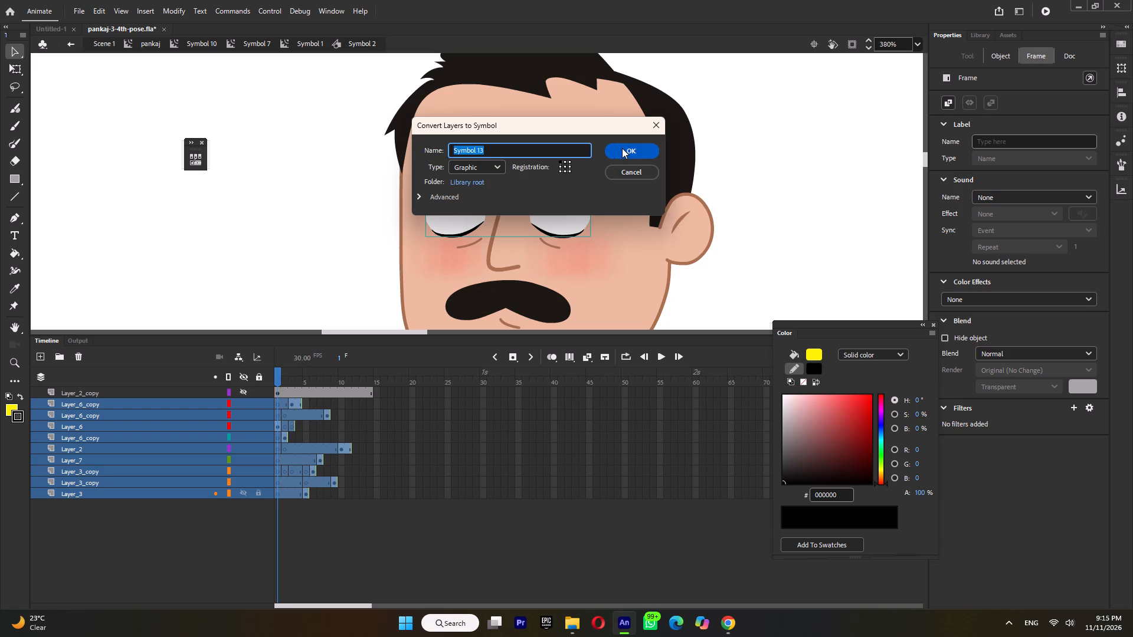
{"action": "left_click", "coordinate": [622, 148]}
Set the looping of the new Symbol 13 instance to single frame.
{"action": "left_click", "coordinate": [998, 50]}
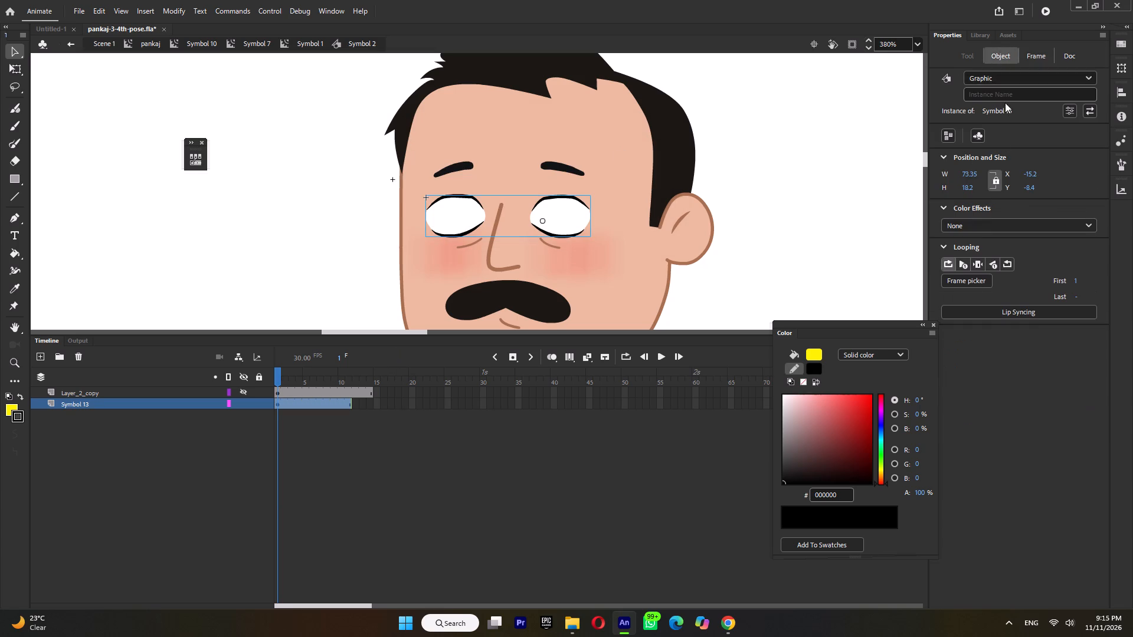
{"action": "left_click", "coordinate": [976, 263]}
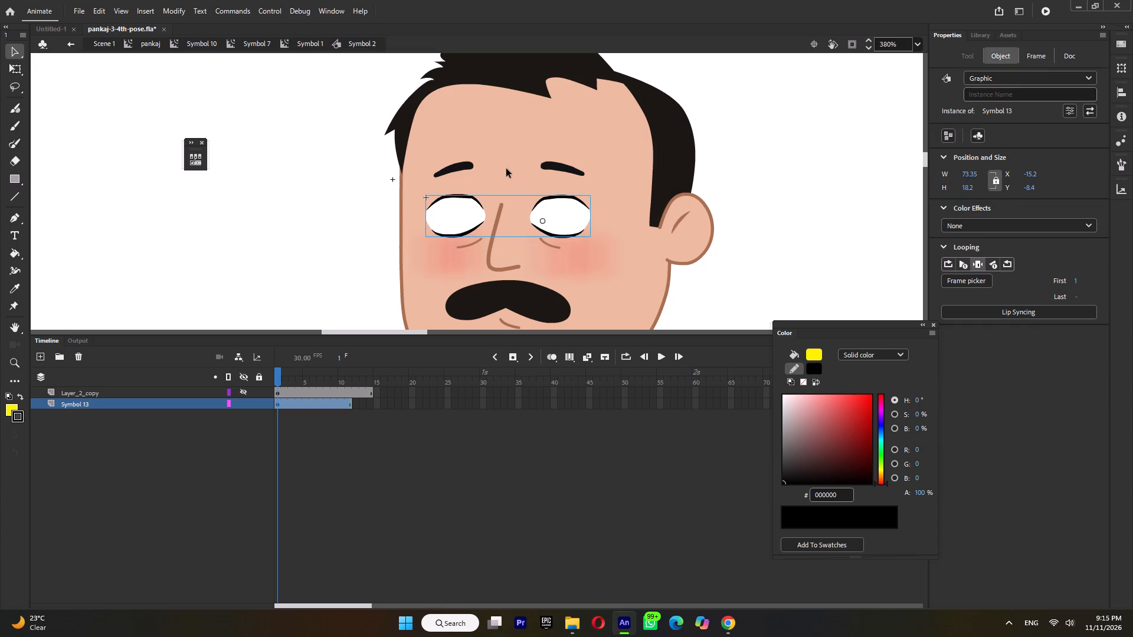
Show Layer_2_copy, group both white eyeballs with their dark outlines without the pupils, and cut the group.
{"action": "left_click", "coordinate": [241, 392]}
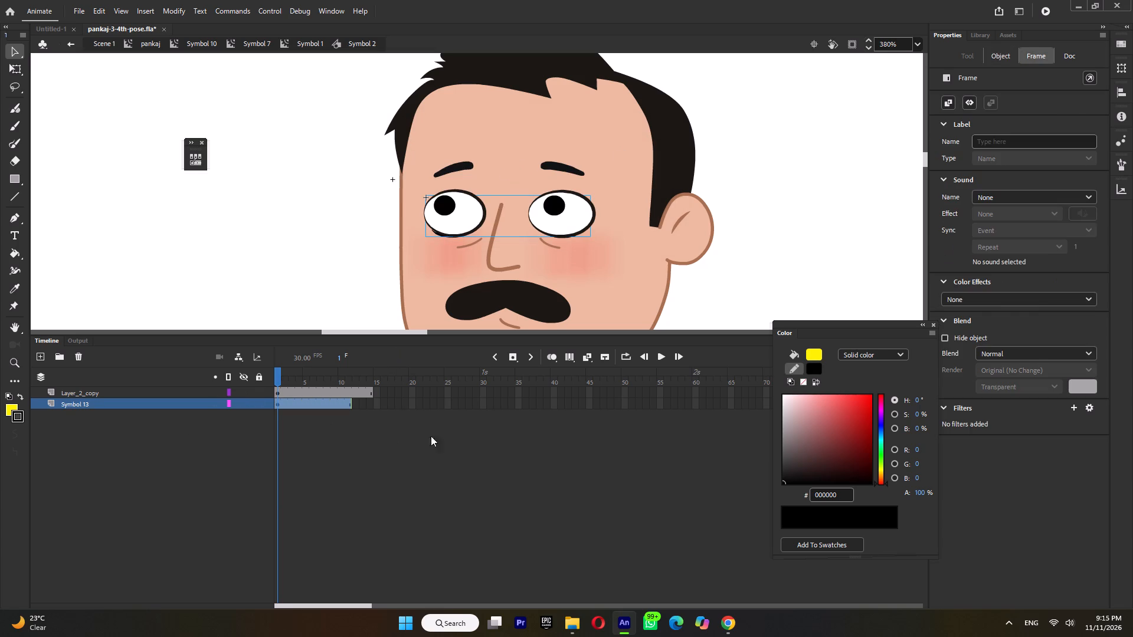
{"action": "left_click", "coordinate": [564, 232]}
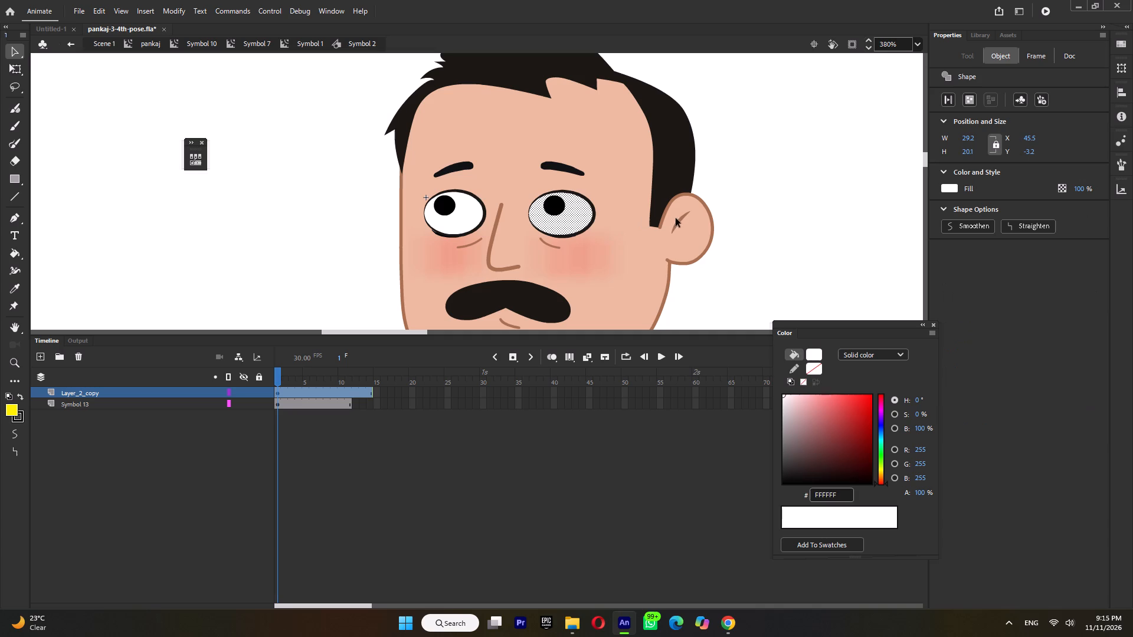
{"action": "left_click", "coordinate": [243, 392]}
{"action": "left_click", "coordinate": [242, 392]}
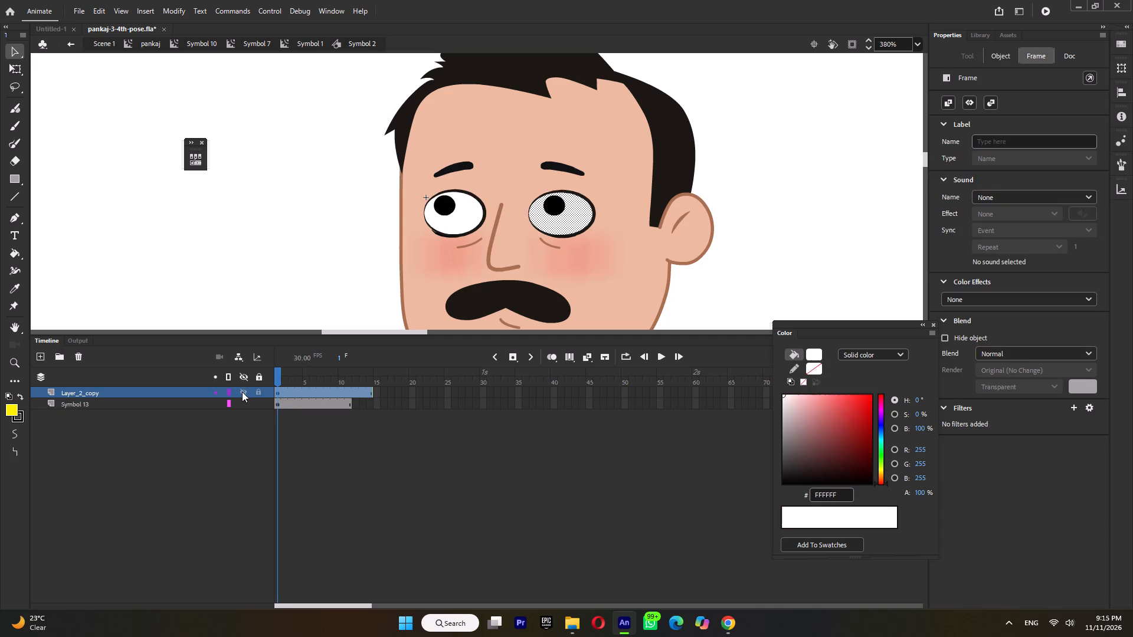
{"action": "left_click", "coordinate": [756, 180]}
{"action": "left_click", "coordinate": [594, 211]}
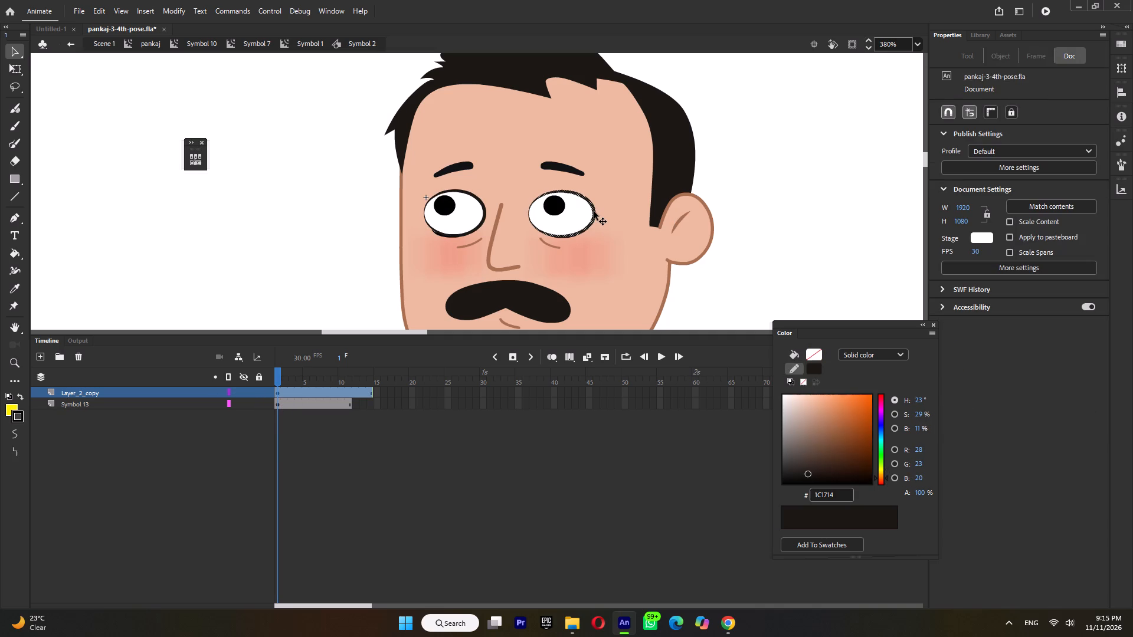
{"action": "left_click", "coordinate": [568, 218], "text": "shift"}
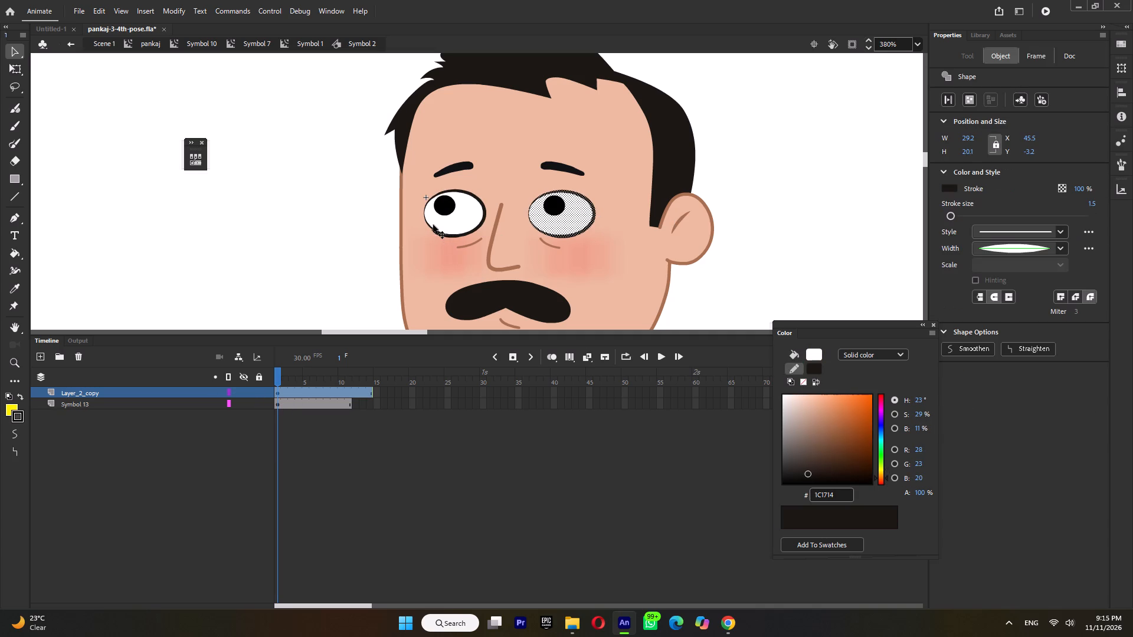
{"action": "left_click", "coordinate": [443, 224], "text": "shift"}
{"action": "left_click", "coordinate": [445, 236], "text": "shift"}
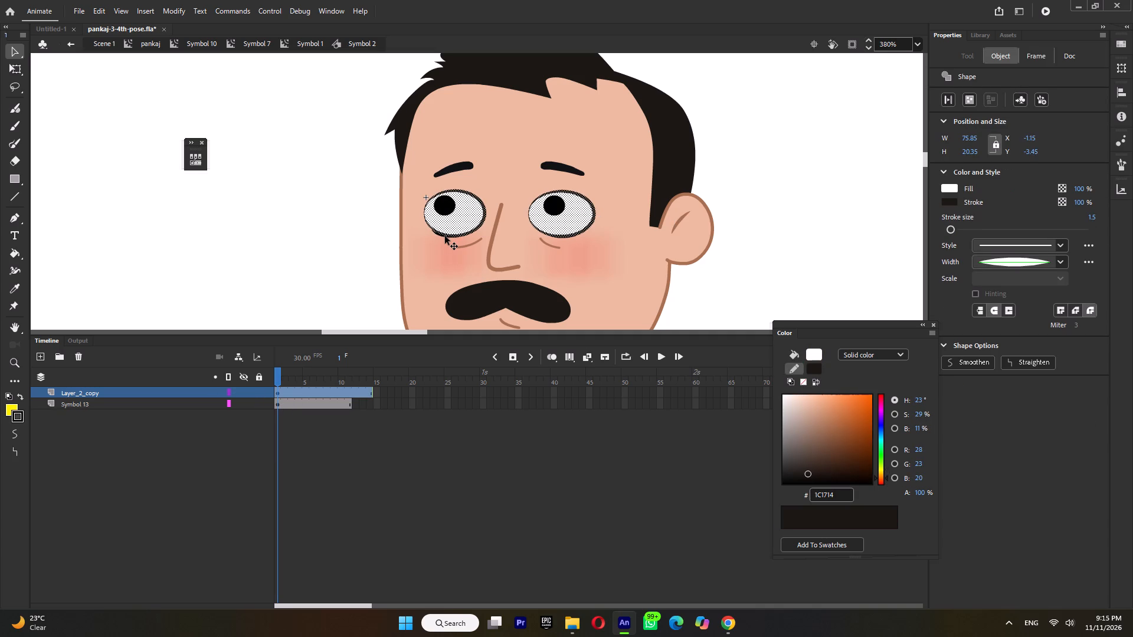
{"action": "key", "text": "ctrl+g"}
{"action": "key", "text": "ctrl+x"}
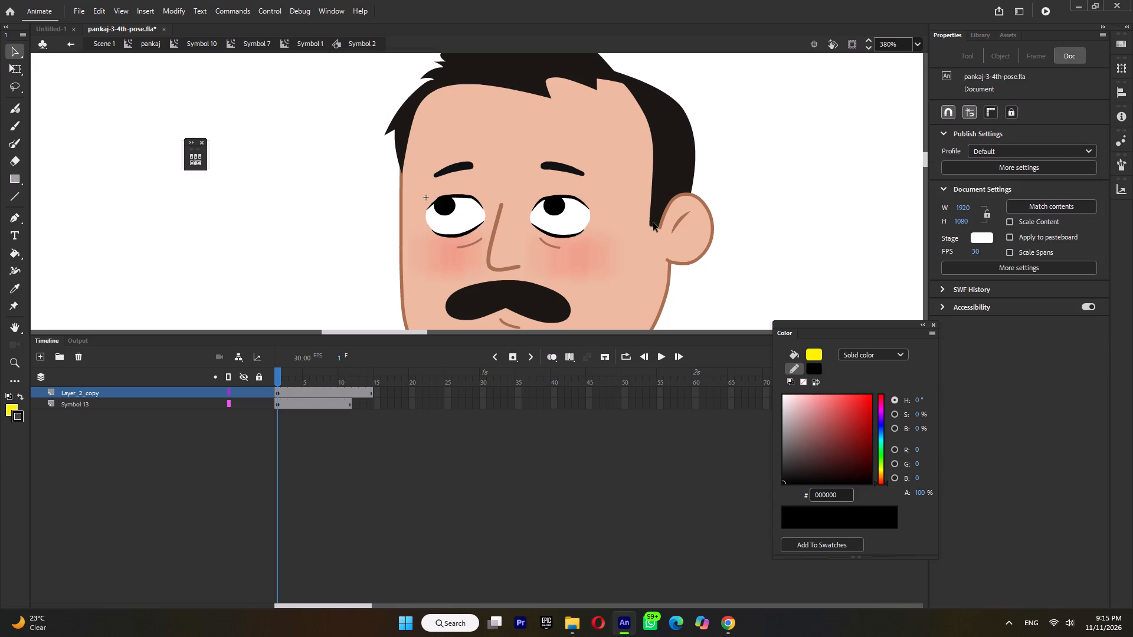
Inside Symbol 13, insert a frame at frame 1 on all layers, and clear a new keyframe at frame 2 of Layer_6.
{"action": "double_click", "coordinate": [794, 176]}
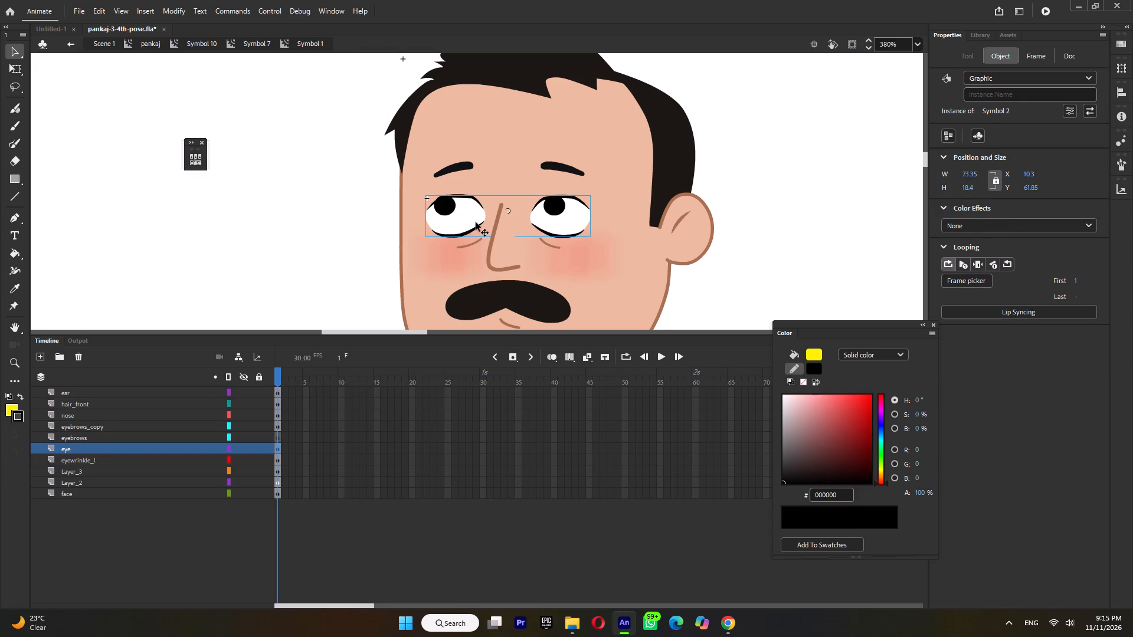
{"action": "double_click", "coordinate": [476, 222]}
{"action": "double_click", "coordinate": [468, 226]}
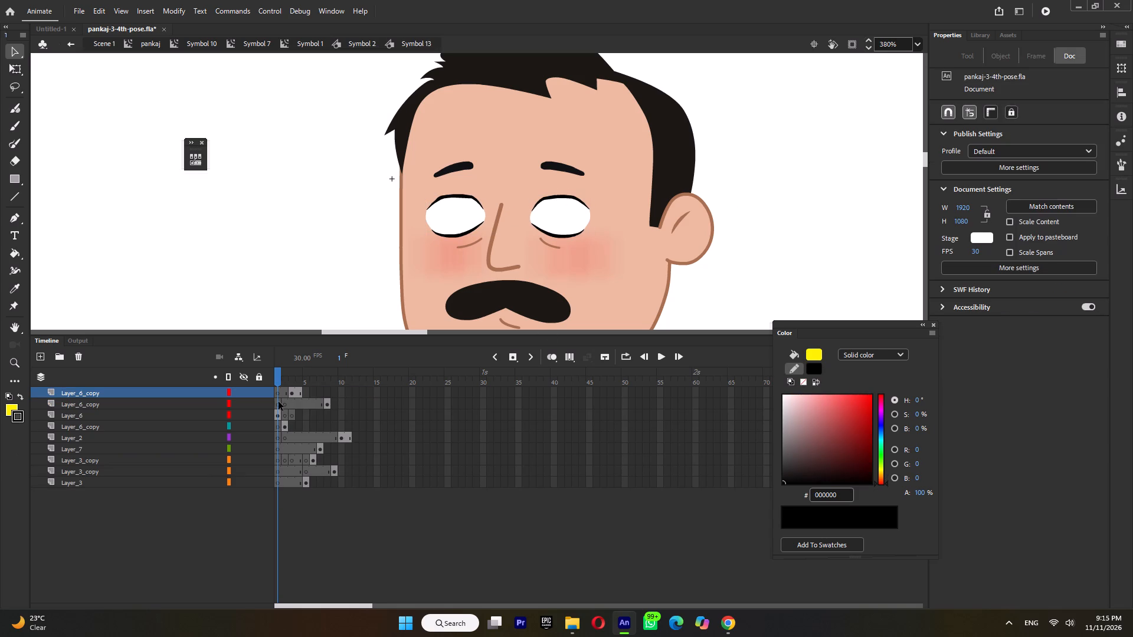
{"action": "double_click", "coordinate": [276, 377]}
{"action": "key", "text": "F5"}
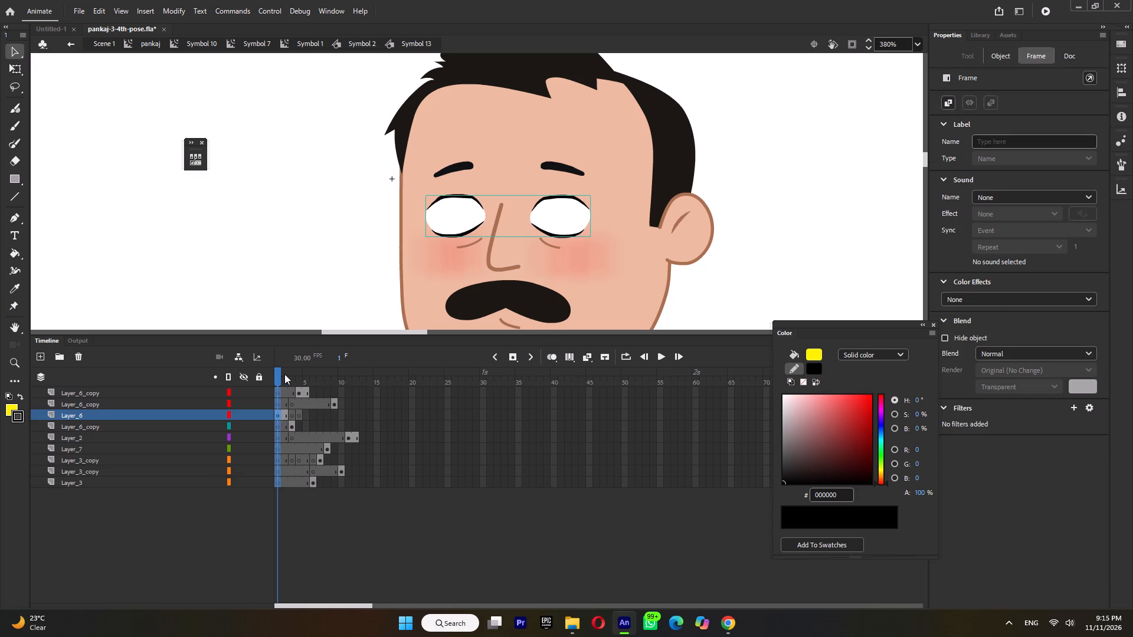
{"action": "double_click", "coordinate": [284, 374]}
{"action": "key", "text": "F6"}
{"action": "left_click", "coordinate": [284, 413]}
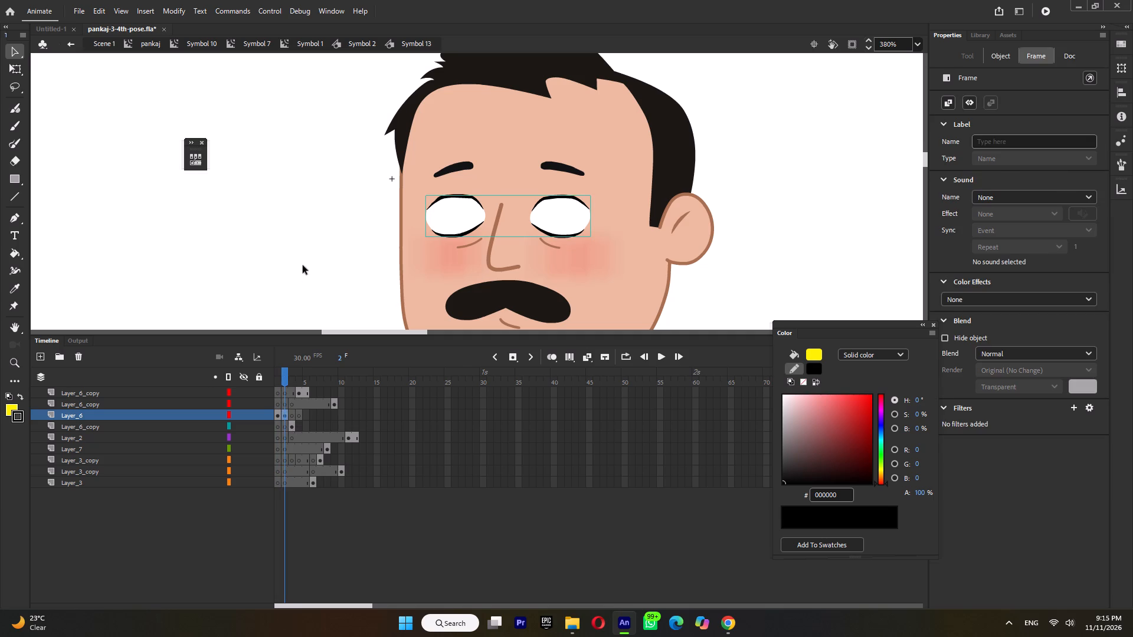
{"action": "key", "text": "Delete"}
Paste the eyeball group into frame 2 of Layer_6 and align it over the onion-skinned eyes at about X 14, Y 5.55.
{"action": "right_click", "coordinate": [303, 265]}
{"action": "left_click", "coordinate": [340, 312]}
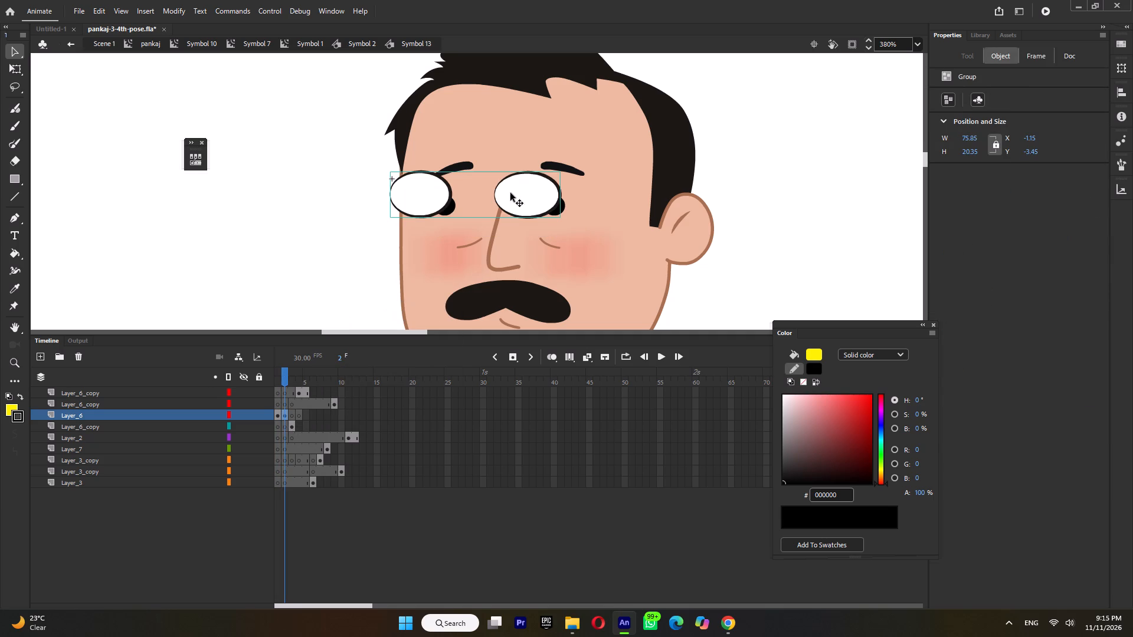
{"action": "left_click_drag", "start_coordinate": [520, 198], "coordinate": [547, 213]}
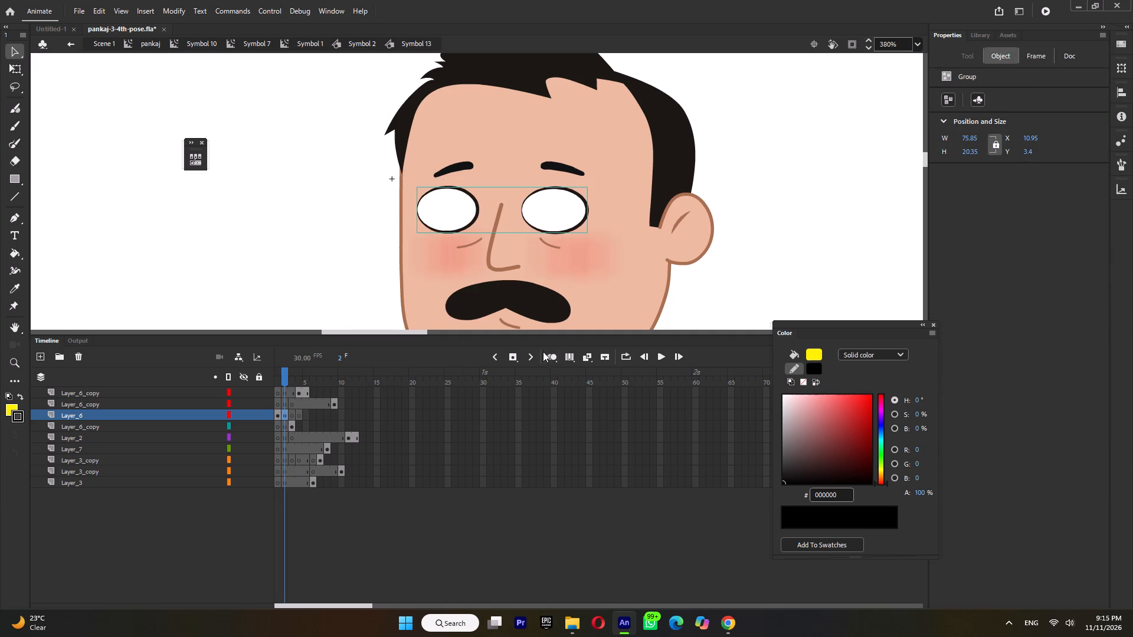
{"action": "left_click", "coordinate": [550, 355]}
{"action": "scroll", "coordinate": [549, 205], "scroll_direction": "up", "scroll_amount": 3, "text": "ctrl"}
{"action": "left_click_drag", "start_coordinate": [558, 206], "coordinate": [567, 215]}
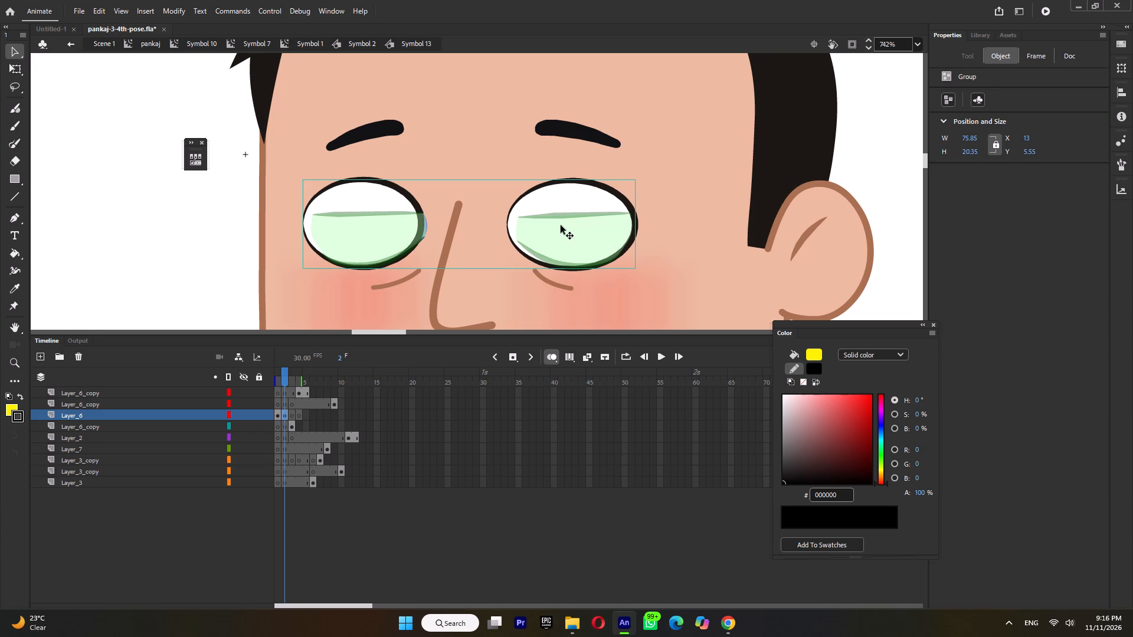
{"action": "left_click", "coordinate": [578, 228]}
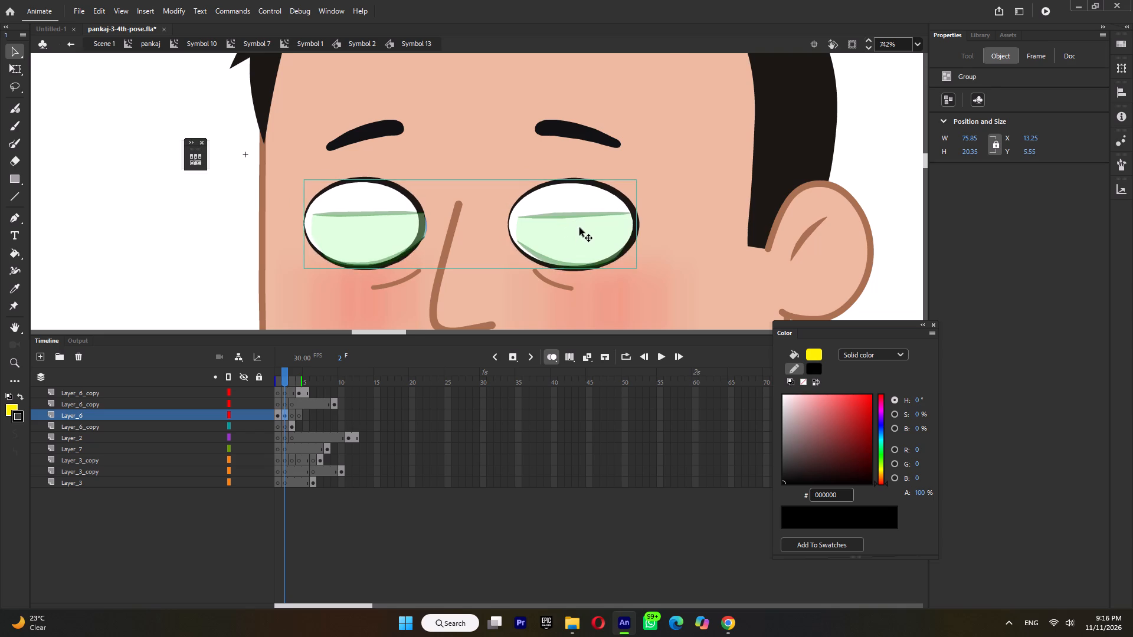
{"action": "scroll", "coordinate": [579, 229], "scroll_direction": "down", "scroll_amount": 2, "text": "ctrl"}
{"action": "key", "text": "Right"}
{"action": "key", "text": "Right"}
{"action": "key", "text": "Right"}
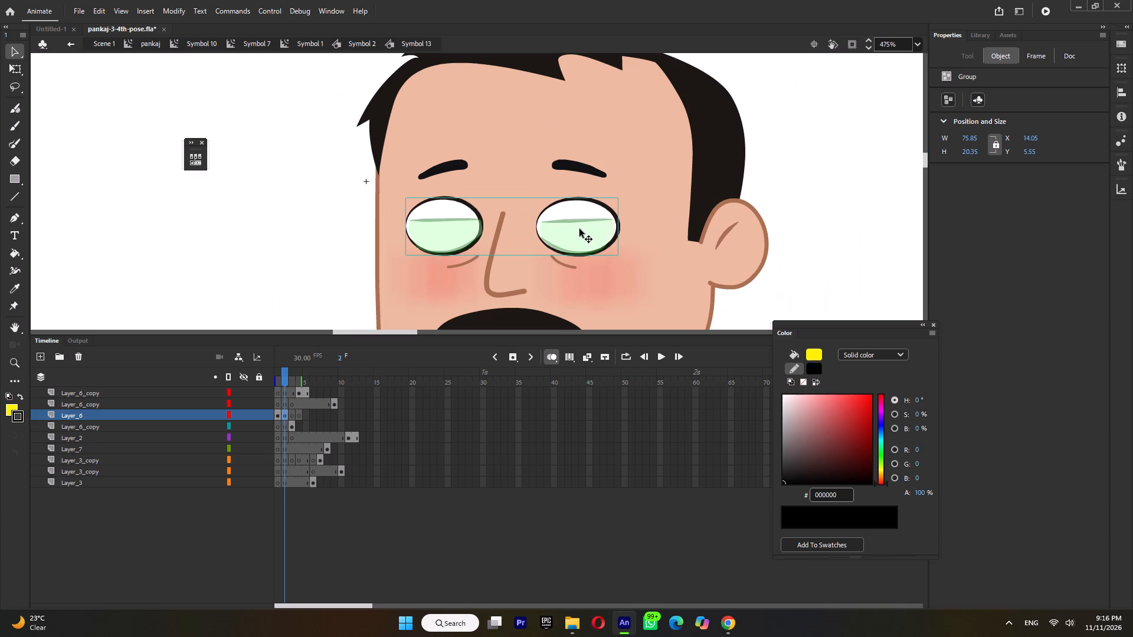
{"action": "key", "text": "Right"}
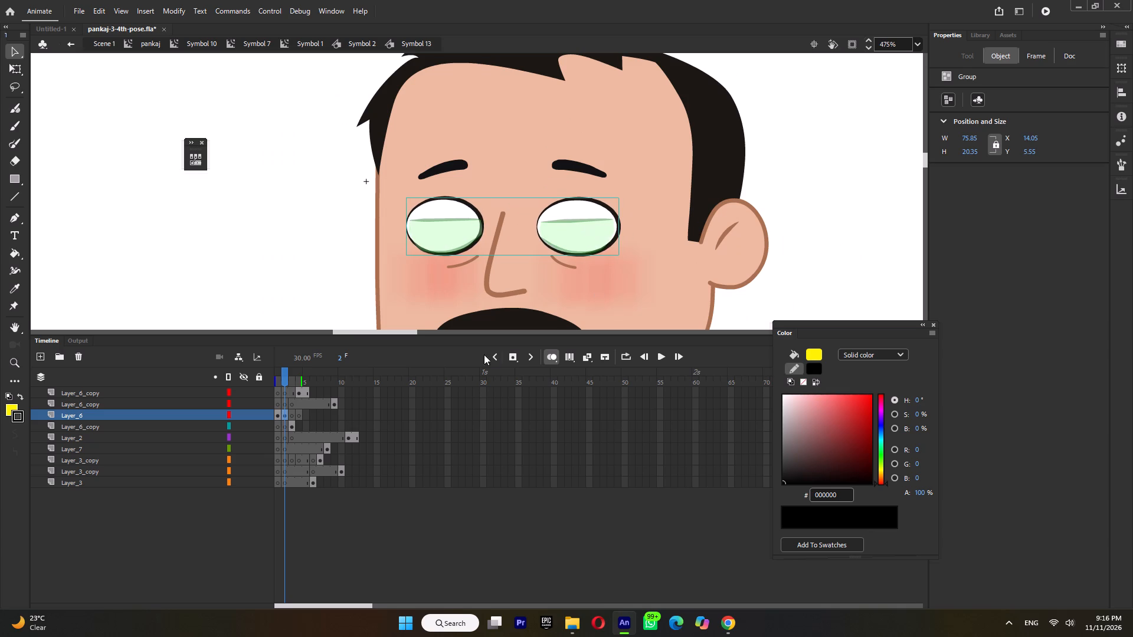
Return to Symbol 2, try several eye shapes for Symbol 13 in the Frame Picker, and set it to frame 2.
{"action": "double_click", "coordinate": [319, 253]}
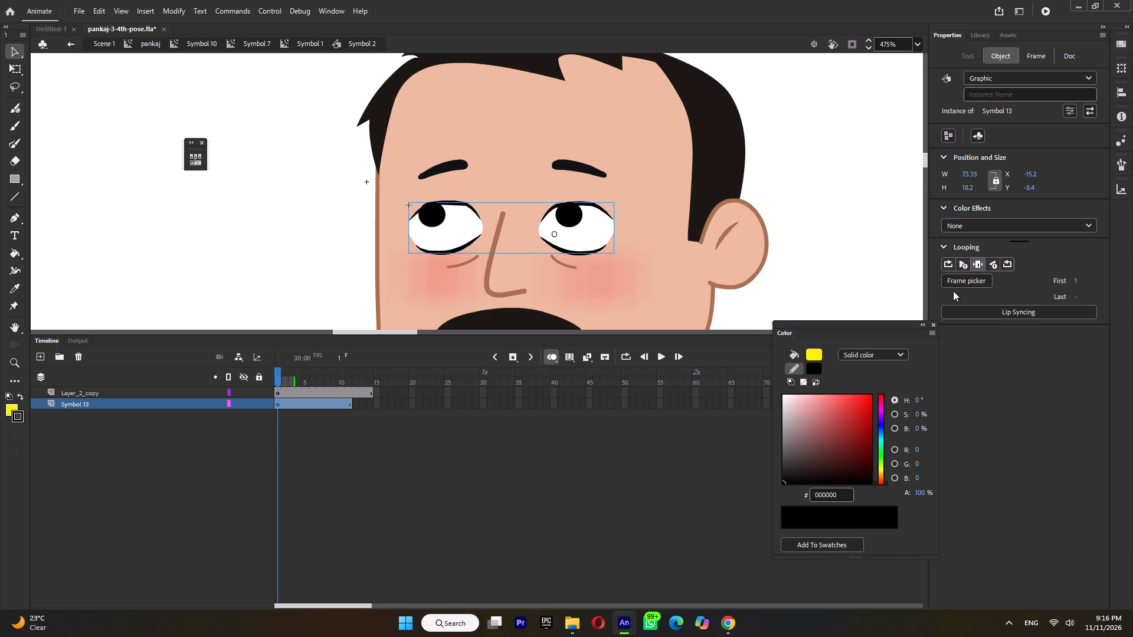
{"action": "left_click", "coordinate": [959, 282]}
{"action": "left_click", "coordinate": [307, 219]}
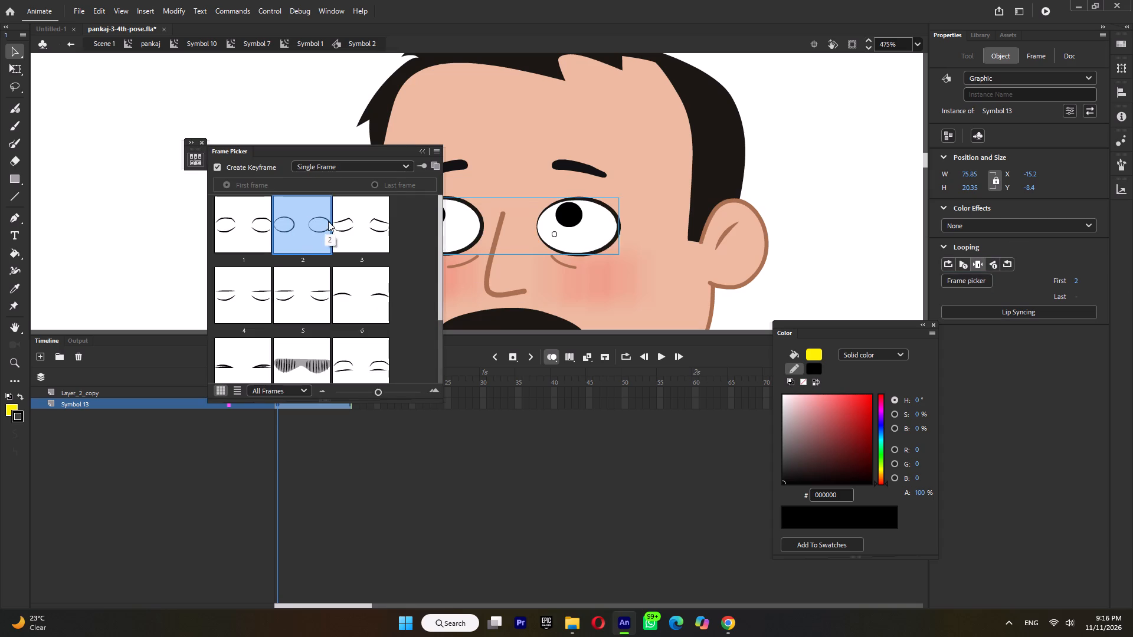
{"action": "left_click", "coordinate": [346, 219]}
{"action": "left_click", "coordinate": [291, 293]}
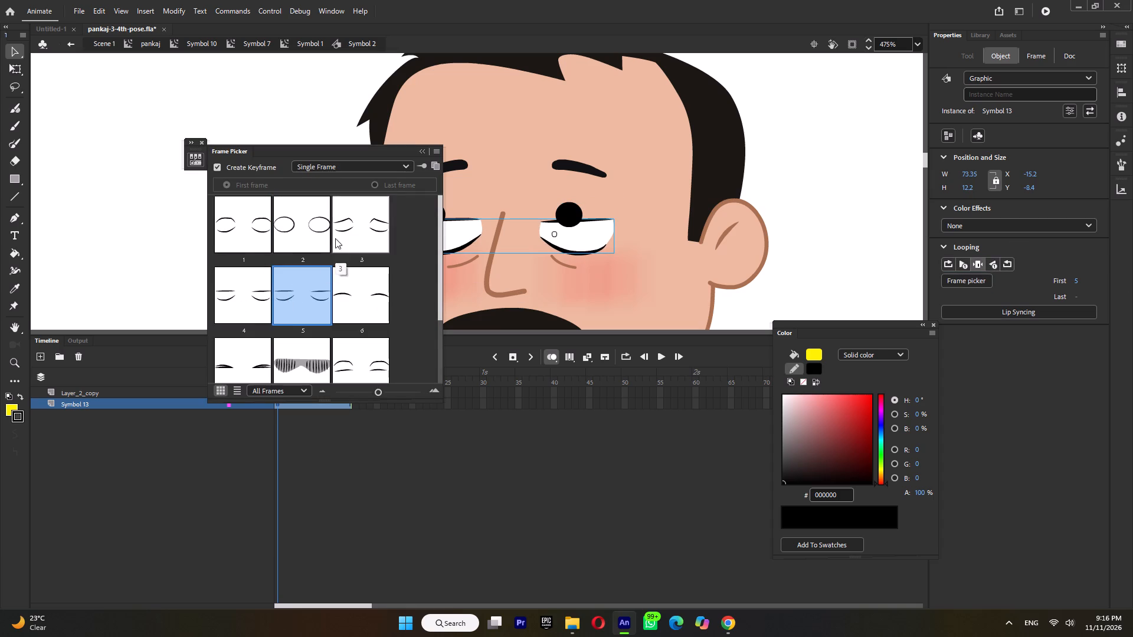
{"action": "left_click", "coordinate": [296, 217]}
{"action": "left_click", "coordinate": [257, 230]}
{"action": "left_click", "coordinate": [299, 226]}
{"action": "left_click", "coordinate": [150, 199]}
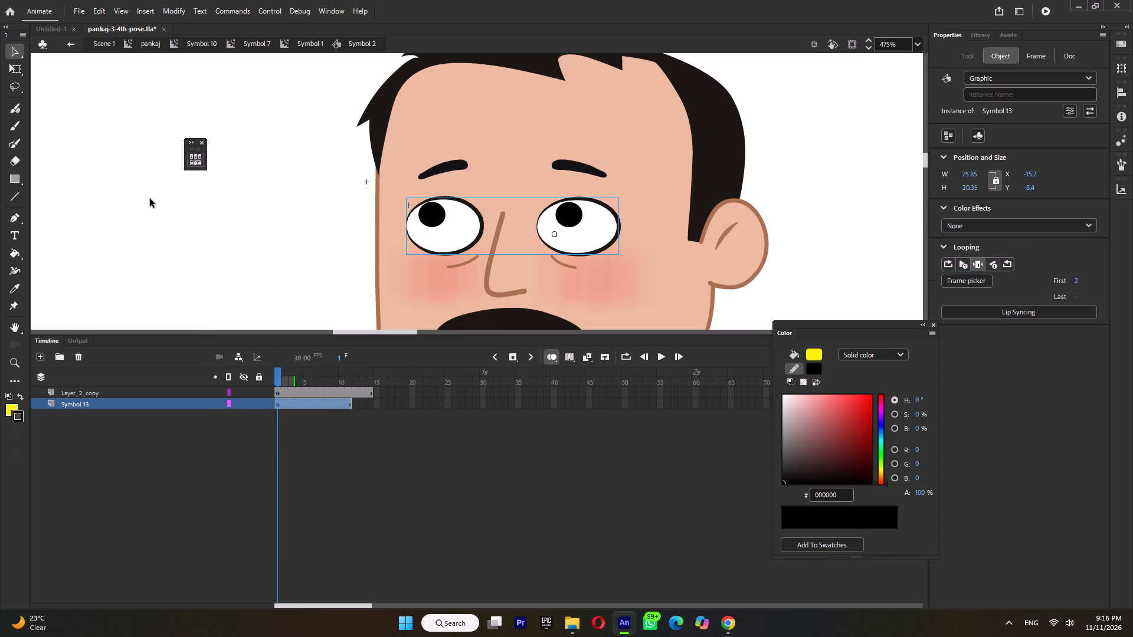
Group the two pupils and move them down to the middle height of the eyeballs, at about X 5.5, Y 3.5.
{"action": "left_click", "coordinate": [572, 214]}
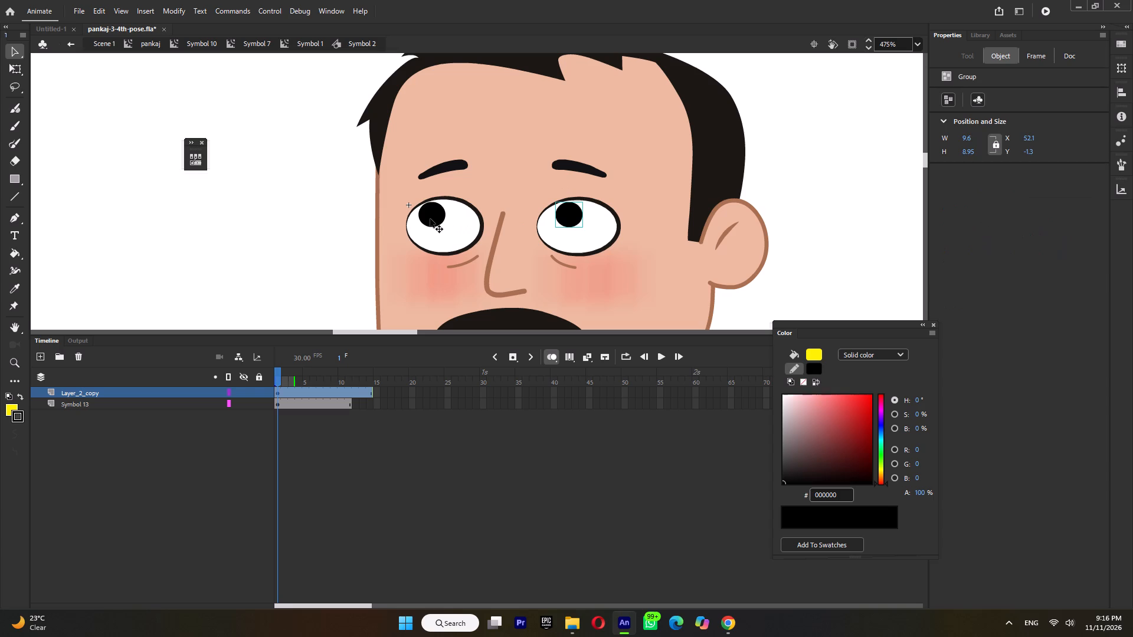
{"action": "left_click", "coordinate": [430, 219], "text": "shift"}
{"action": "key", "text": "ctrl+g"}
{"action": "left_click_drag", "start_coordinate": [430, 221], "coordinate": [437, 235]}
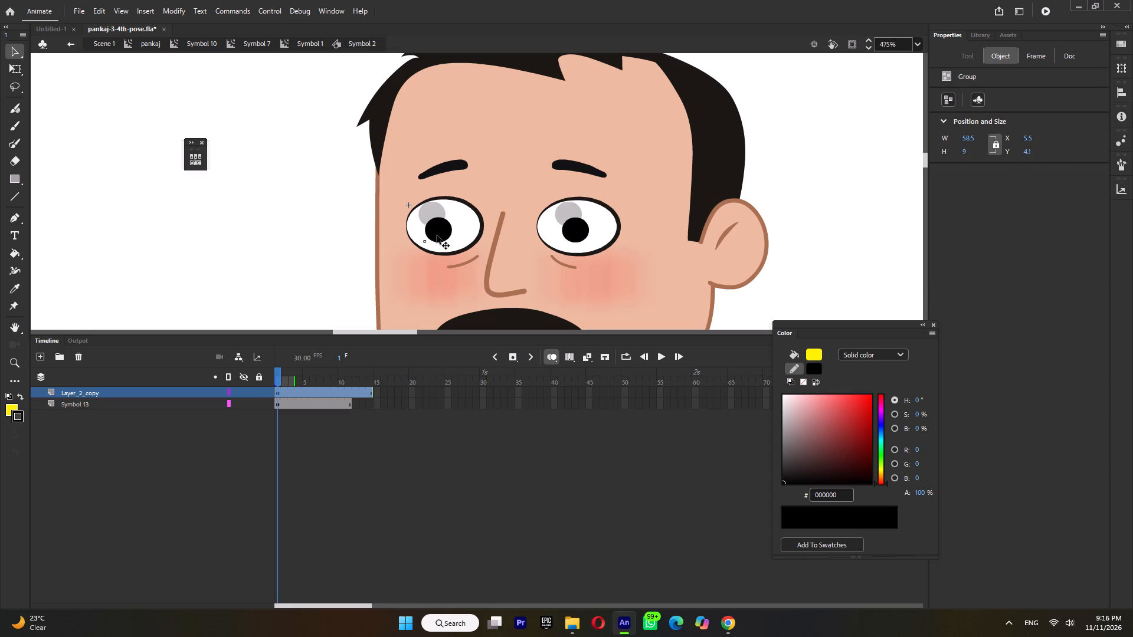
{"action": "left_click_drag", "start_coordinate": [437, 235], "coordinate": [437, 234]}
{"action": "scroll", "coordinate": [474, 200], "scroll_direction": "down", "scroll_amount": 5, "text": "ctrl"}
{"action": "left_click", "coordinate": [602, 210]}
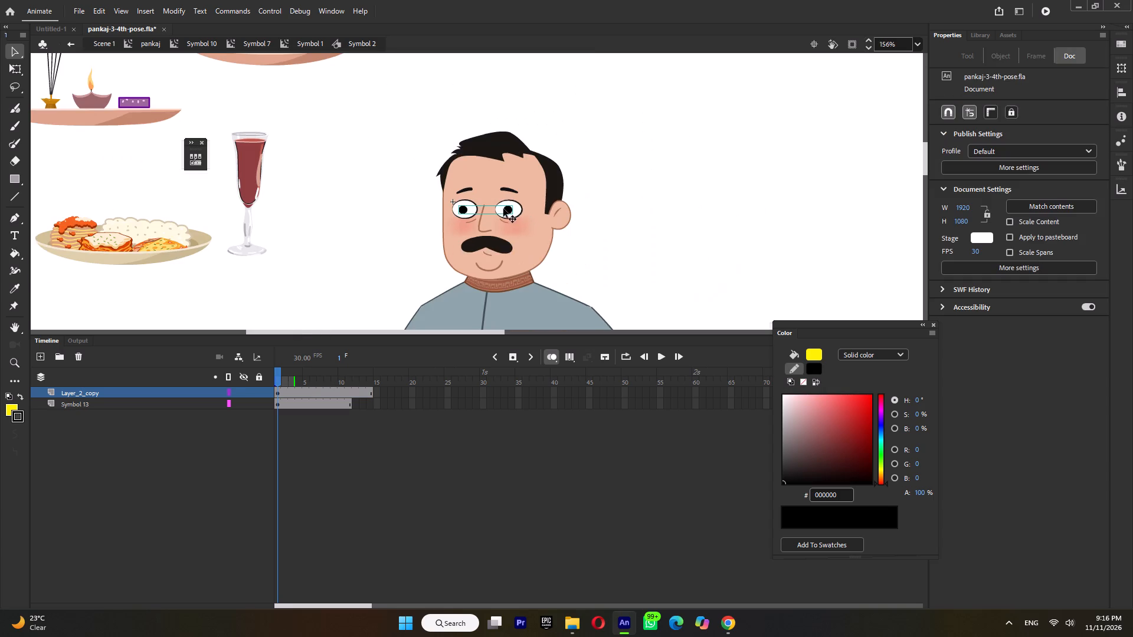
Inside the pupil group, shift the pupil nearer the ear towards the nose, to about X 51.9, Y 3.5.
{"action": "scroll", "coordinate": [500, 211], "scroll_direction": "up", "scroll_amount": 5, "text": "ctrl"}
{"action": "triple_click", "coordinate": [522, 206]}
{"action": "scroll", "coordinate": [523, 208], "scroll_direction": "up", "scroll_amount": 6, "text": "ctrl"}
{"action": "left_click_drag", "start_coordinate": [537, 208], "coordinate": [516, 208]}
{"action": "key", "text": "ctrl+z"}
{"action": "left_click", "coordinate": [434, 249]}
{"action": "left_click_drag", "start_coordinate": [550, 213], "coordinate": [533, 214]}
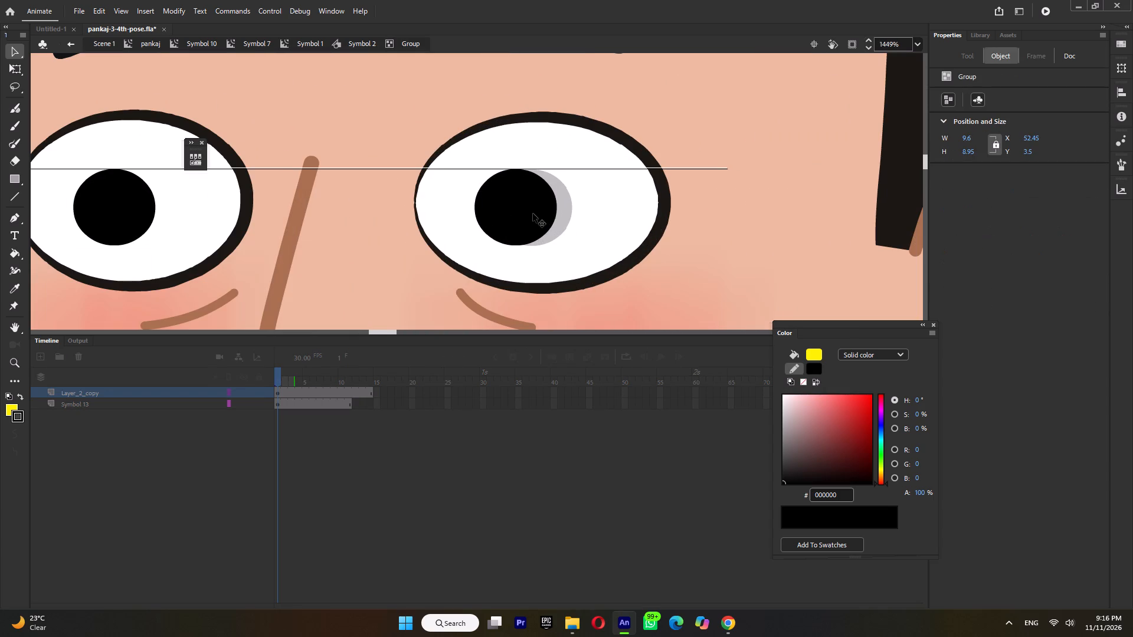
{"action": "left_click_drag", "start_coordinate": [533, 214], "coordinate": [529, 216]}
{"action": "scroll", "coordinate": [529, 216], "scroll_direction": "down", "scroll_amount": 2, "text": "ctrl"}
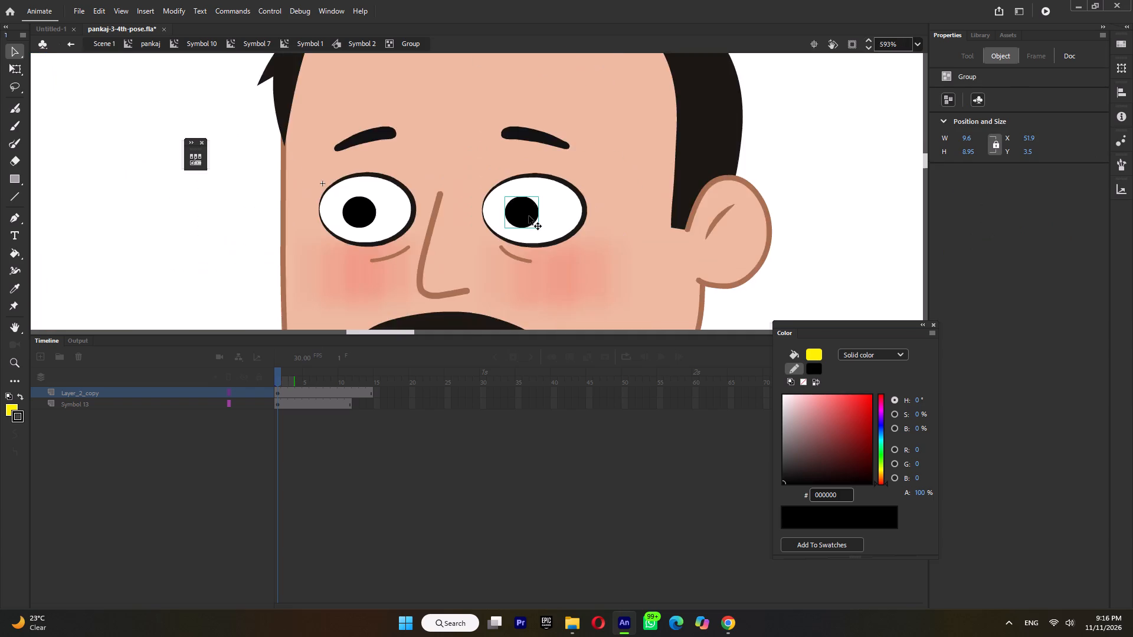
{"action": "scroll", "coordinate": [529, 216], "scroll_direction": "down", "scroll_amount": 9, "text": "ctrl"}
{"action": "double_click", "coordinate": [640, 201]}
{"action": "scroll", "coordinate": [587, 209], "scroll_direction": "down", "scroll_amount": 5, "text": "ctrl"}
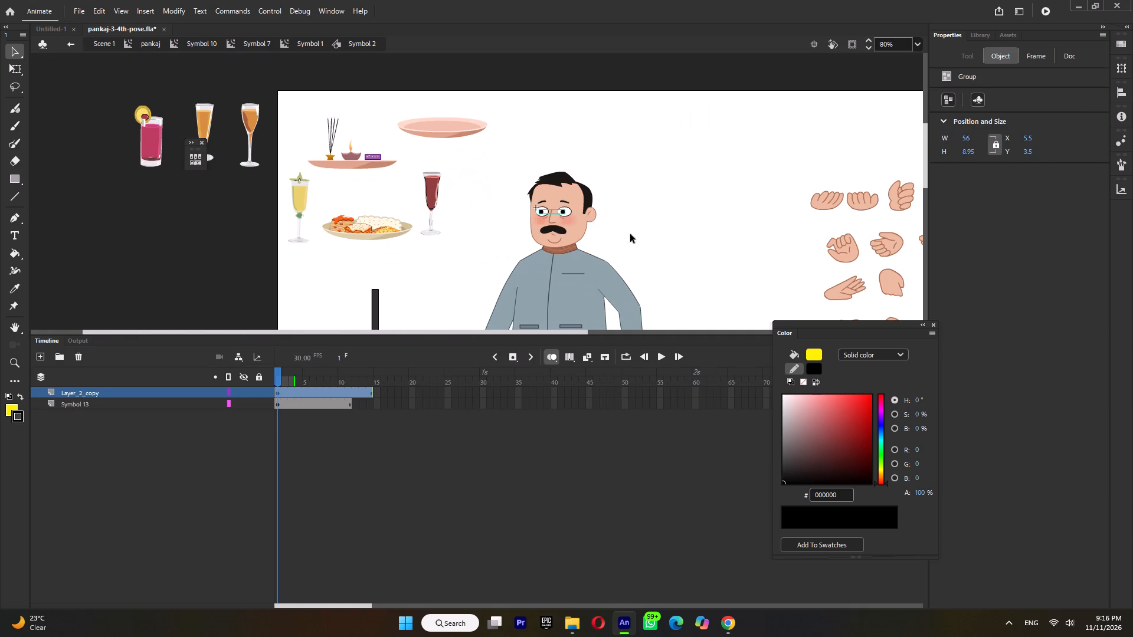
{"action": "left_click", "coordinate": [630, 234]}
{"action": "left_click", "coordinate": [611, 232]}
Extend both Layer_2_copy and the Symbol 13 layer well past frame 70 by inserting frames.
{"action": "left_click_drag", "start_coordinate": [400, 394], "coordinate": [447, 405]}
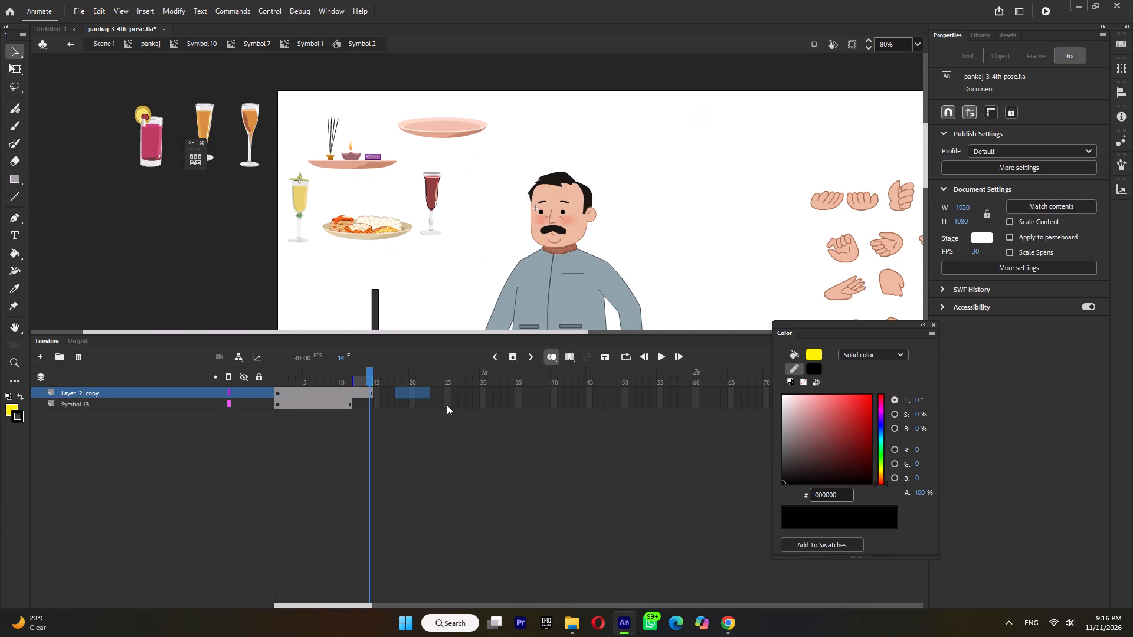
{"action": "left_click_drag", "start_coordinate": [447, 405], "coordinate": [505, 426]}
{"action": "key", "text": "F5"}
{"action": "key", "text": "F5"}
{"action": "key", "text": "F5"}
{"action": "key", "text": "F5"}
{"action": "key", "text": "F5"}
{"action": "key", "text": "F5"}
{"action": "key", "text": "F5"}
{"action": "key", "text": "F5"}
{"action": "key", "text": "F5"}
{"action": "key", "text": "F5"}
{"action": "key", "text": "F5"}
{"action": "key", "text": "F5"}
{"action": "key", "text": "F5"}
{"action": "key", "text": "F5"}
{"action": "key", "text": "F5"}
{"action": "key", "text": "F5"}
{"action": "key", "text": "F5"}
{"action": "key", "text": "F5"}
{"action": "key", "text": "F5"}
{"action": "key", "text": "F5"}
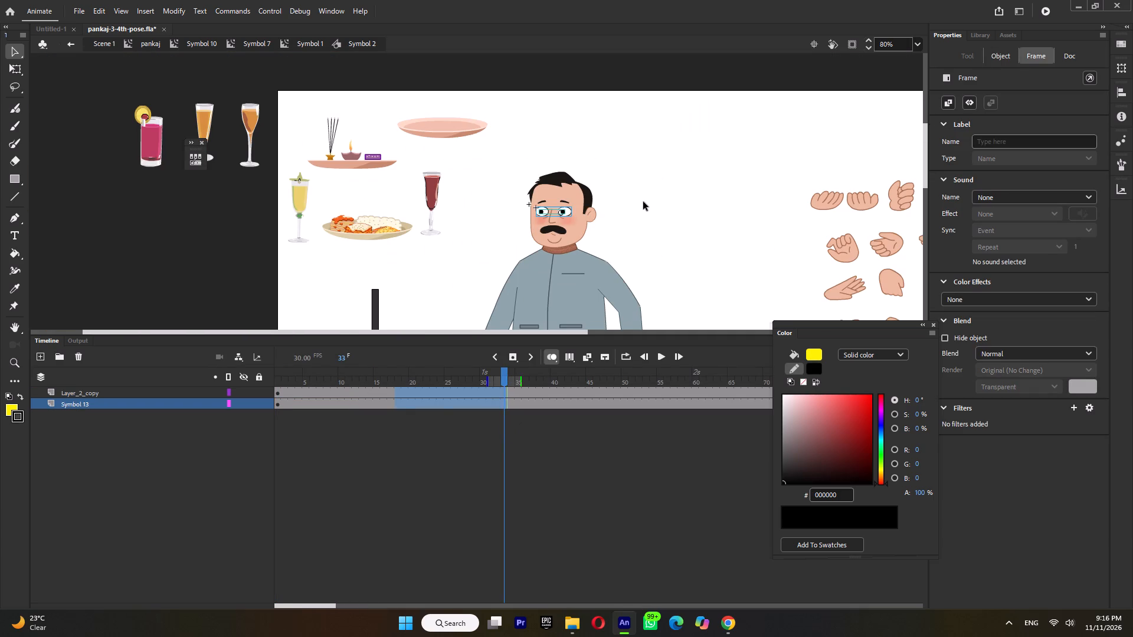
Return to Symbol 1 and delete the eyebrows layer between eyebrows_copy and eye.
{"action": "double_click", "coordinate": [643, 202]}
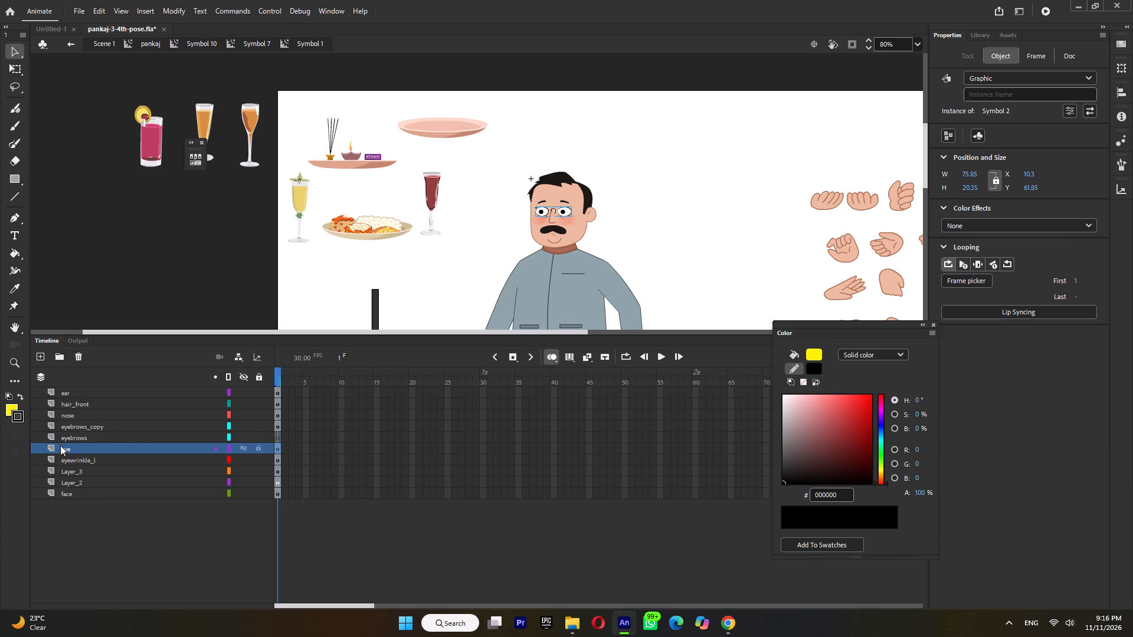
{"action": "left_click", "coordinate": [80, 436]}
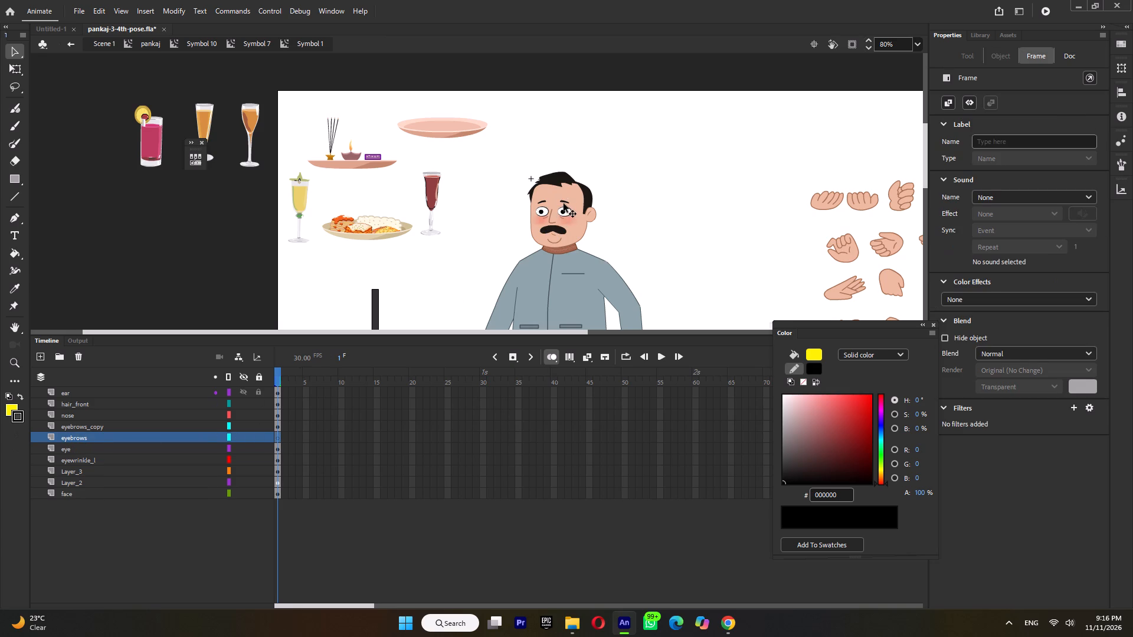
{"action": "left_click", "coordinate": [564, 201]}
{"action": "left_click", "coordinate": [70, 439]}
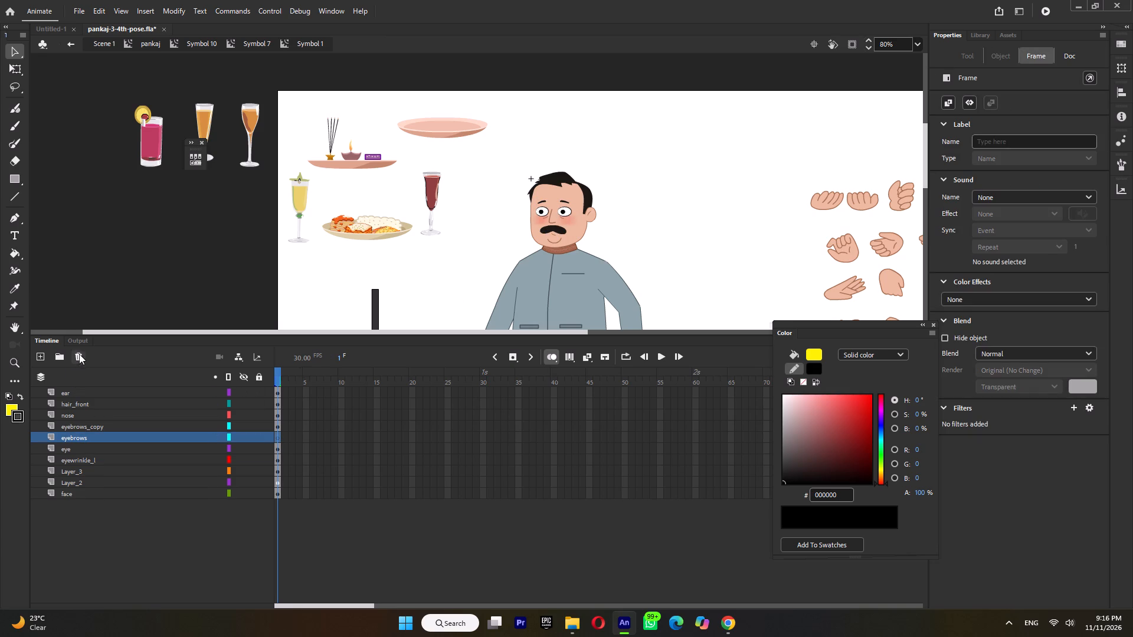
{"action": "left_click", "coordinate": [80, 353]}
Check what the face layers from eyebrows_copy down to Layer_2 hold, briefly toggling Layer_2's visibility.
{"action": "left_click", "coordinate": [79, 428]}
{"action": "left_click", "coordinate": [74, 436]}
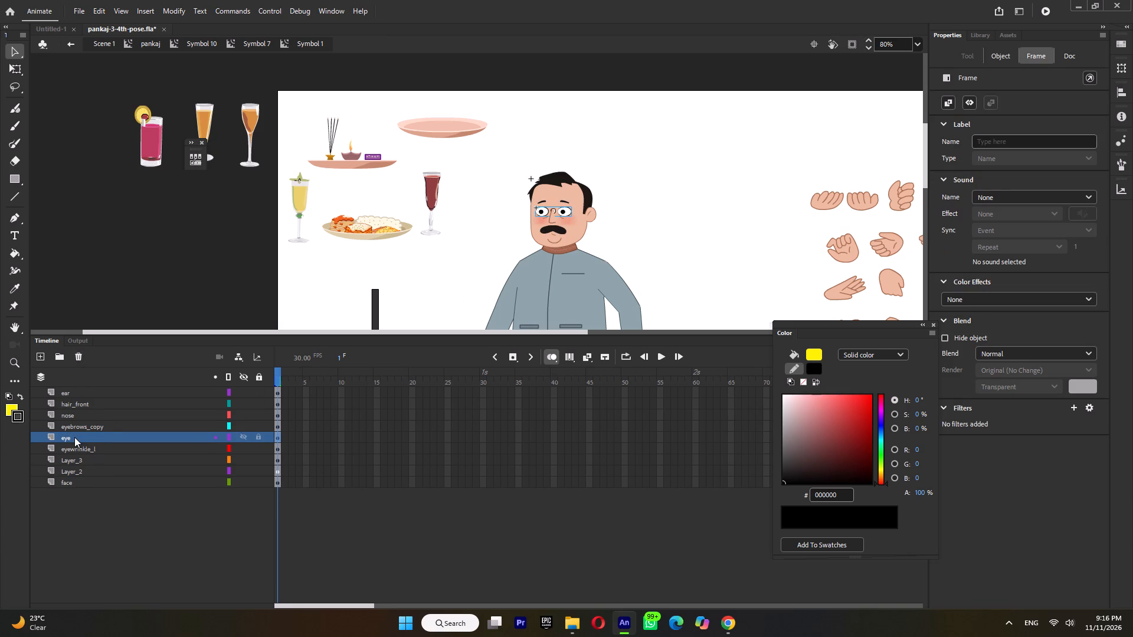
{"action": "left_click", "coordinate": [76, 448]}
{"action": "scroll", "coordinate": [570, 231], "scroll_direction": "up", "scroll_amount": 4, "text": "ctrl"}
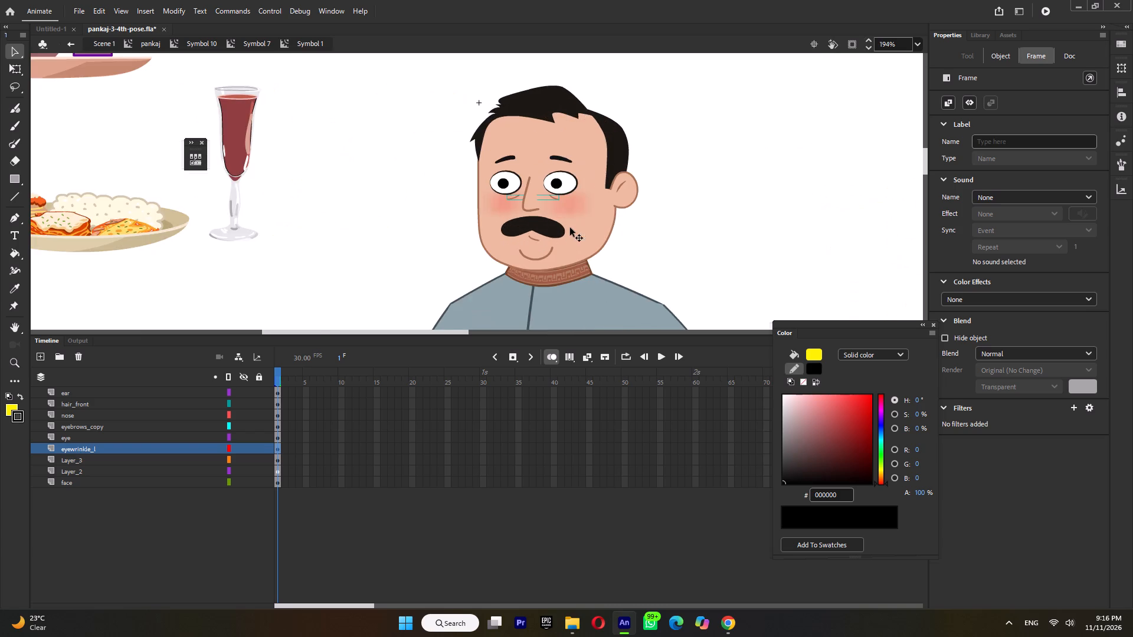
{"action": "scroll", "coordinate": [560, 208], "scroll_direction": "up", "scroll_amount": 3, "text": "ctrl"}
{"action": "left_click", "coordinate": [69, 460]}
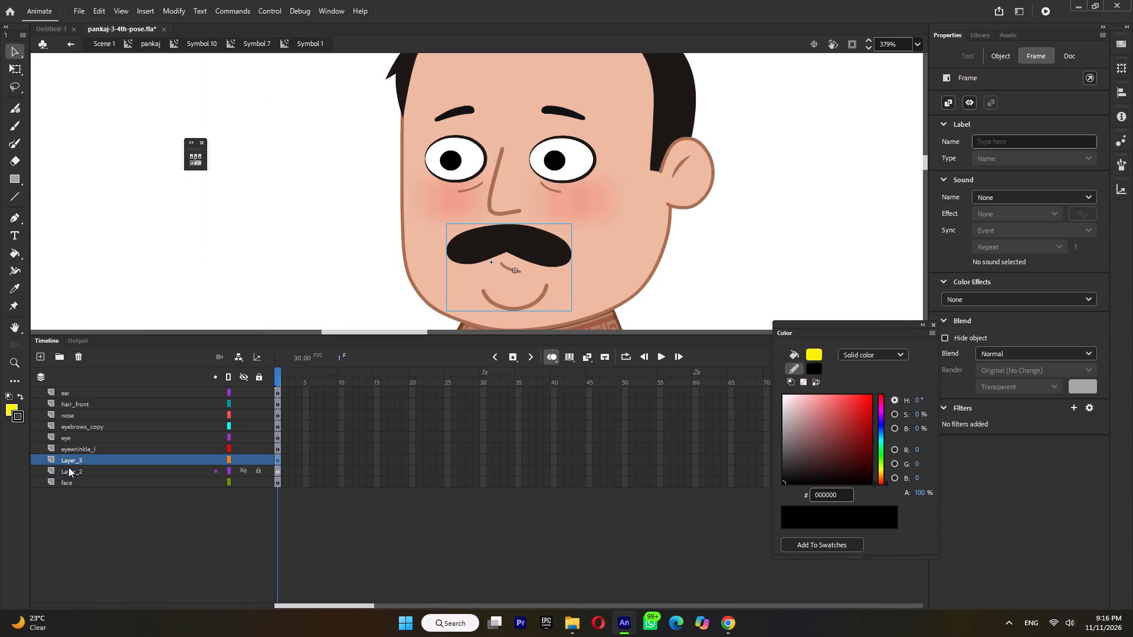
{"action": "left_click", "coordinate": [68, 470]}
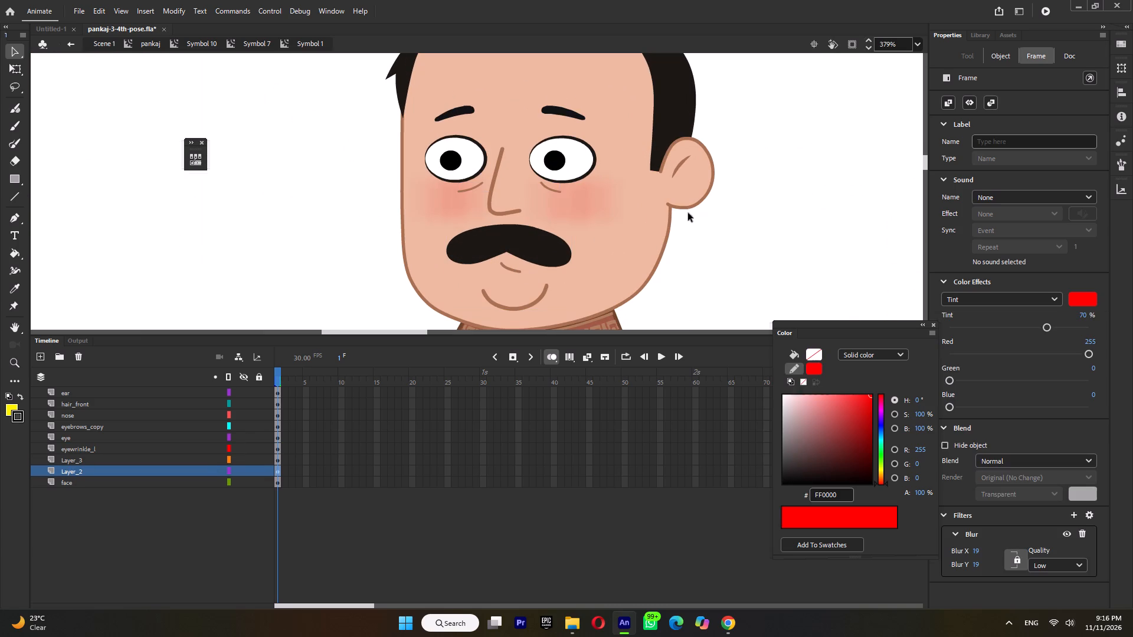
{"action": "scroll", "coordinate": [677, 237], "scroll_direction": "down", "scroll_amount": 4, "text": "ctrl"}
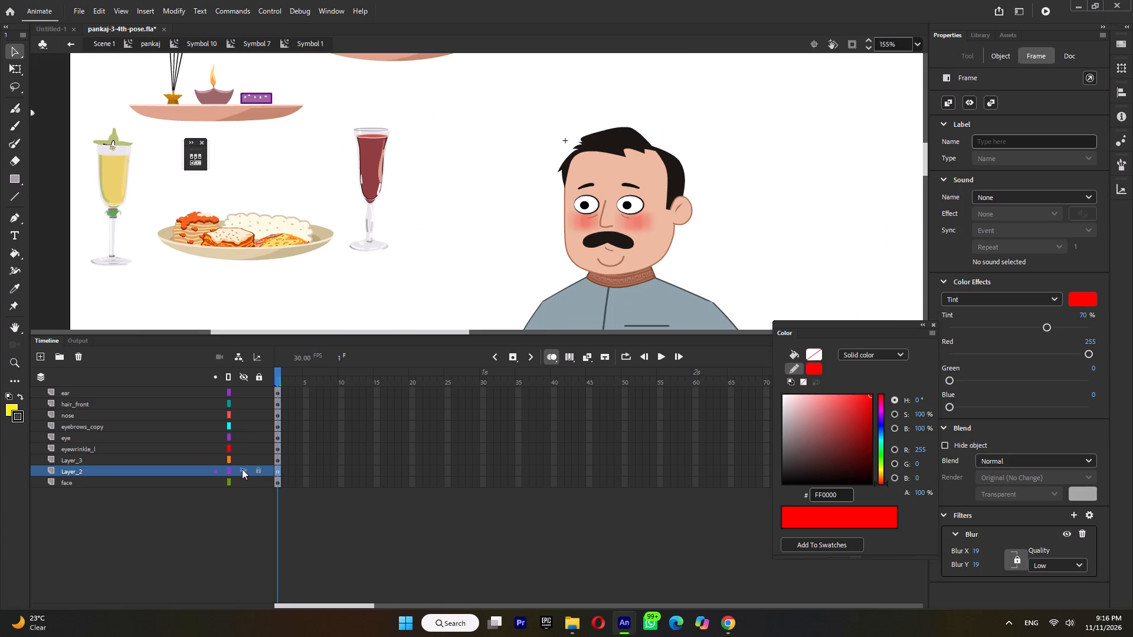
{"action": "left_click", "coordinate": [242, 469]}
{"action": "left_click", "coordinate": [242, 469]}
Convert the cheek blush strokes on Layer_2 into a graphic symbol.
{"action": "left_click", "coordinate": [129, 469]}
{"action": "key", "text": "F8"}
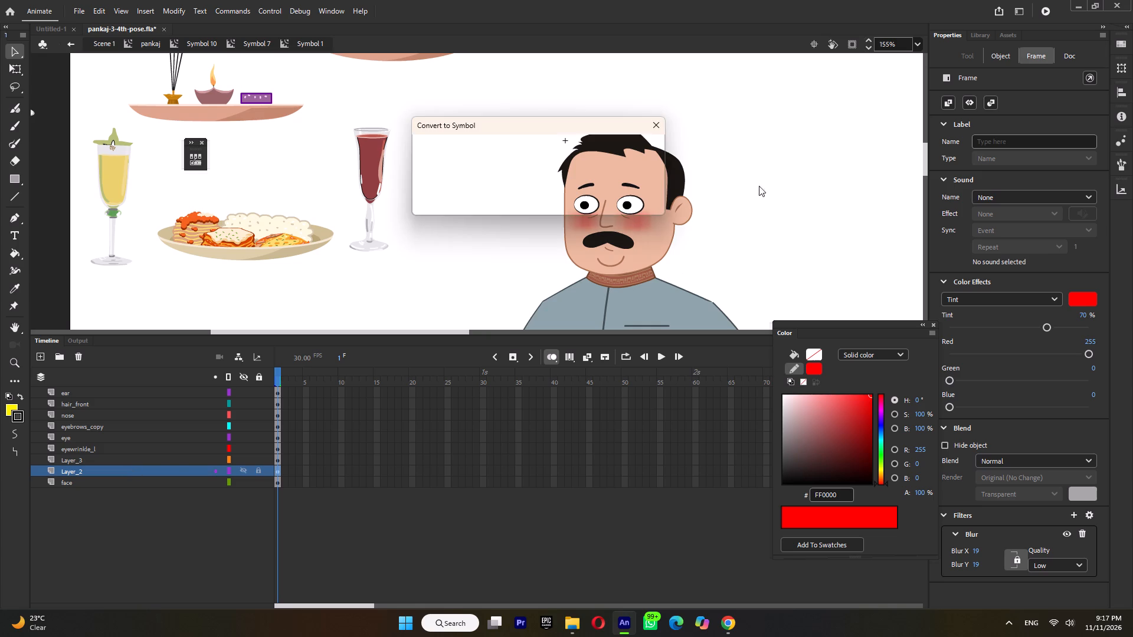
{"action": "left_click", "coordinate": [640, 150]}
{"action": "double_click", "coordinate": [635, 224]}
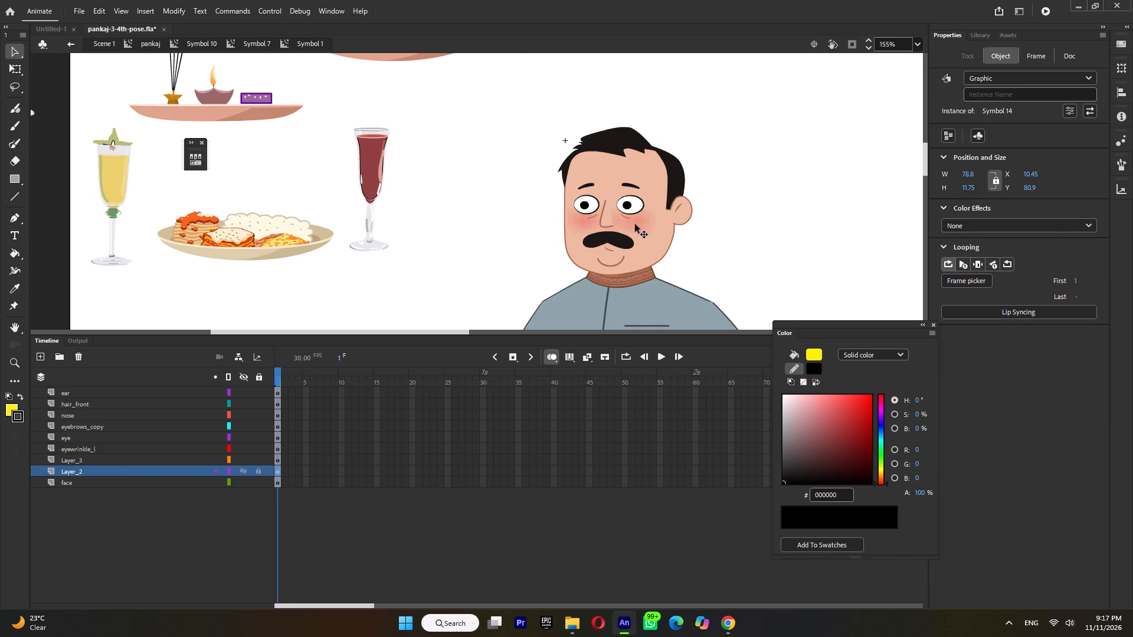
{"action": "double_click", "coordinate": [717, 214]}
{"action": "left_click", "coordinate": [638, 225]}
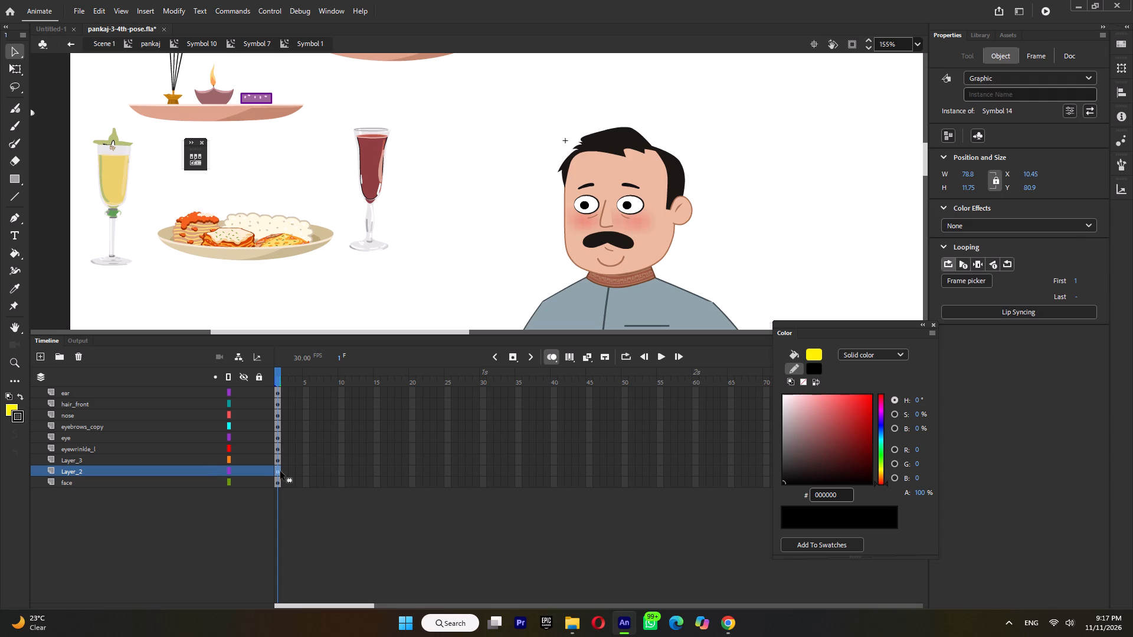
Set Layer_2's frame blur to 15 at Medium quality, trying 10, 5 and 0 first, and lock the layer.
{"action": "double_click", "coordinate": [280, 471]}
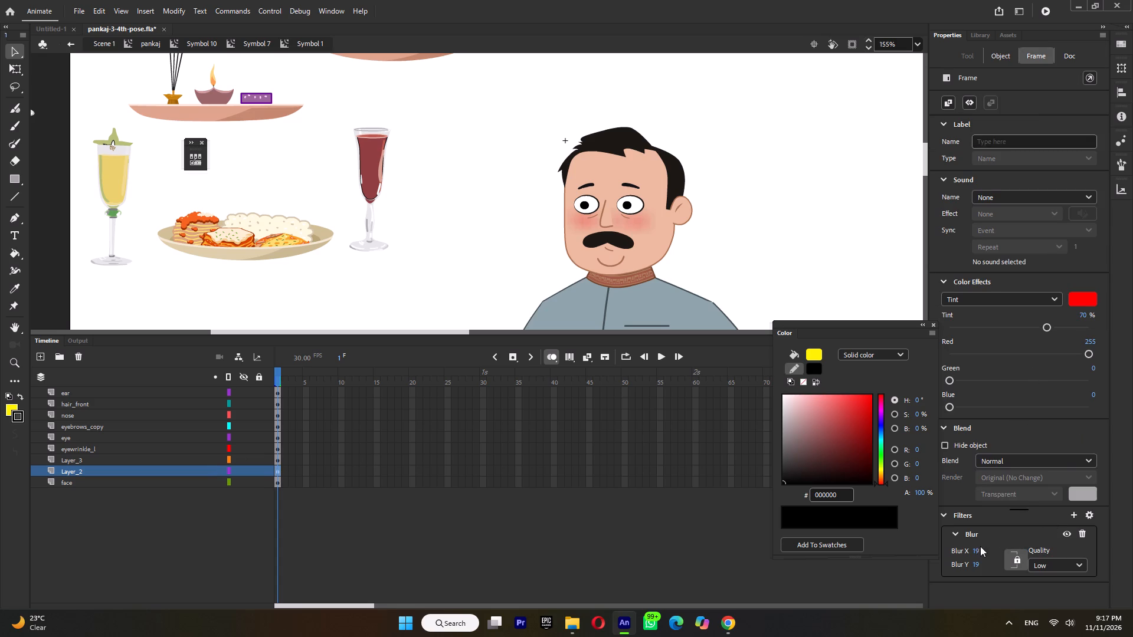
{"action": "left_click", "coordinate": [978, 550]}
{"action": "type", "text": "10"}
{"action": "left_click", "coordinate": [1040, 562]}
{"action": "left_click", "coordinate": [1069, 533]}
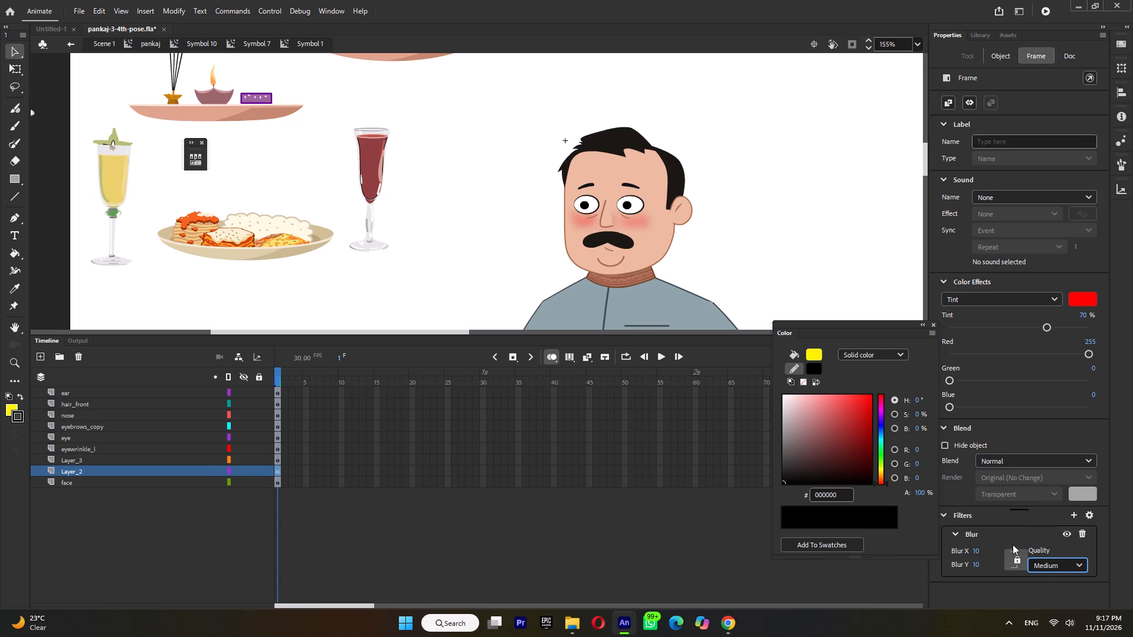
{"action": "left_click", "coordinate": [975, 553]}
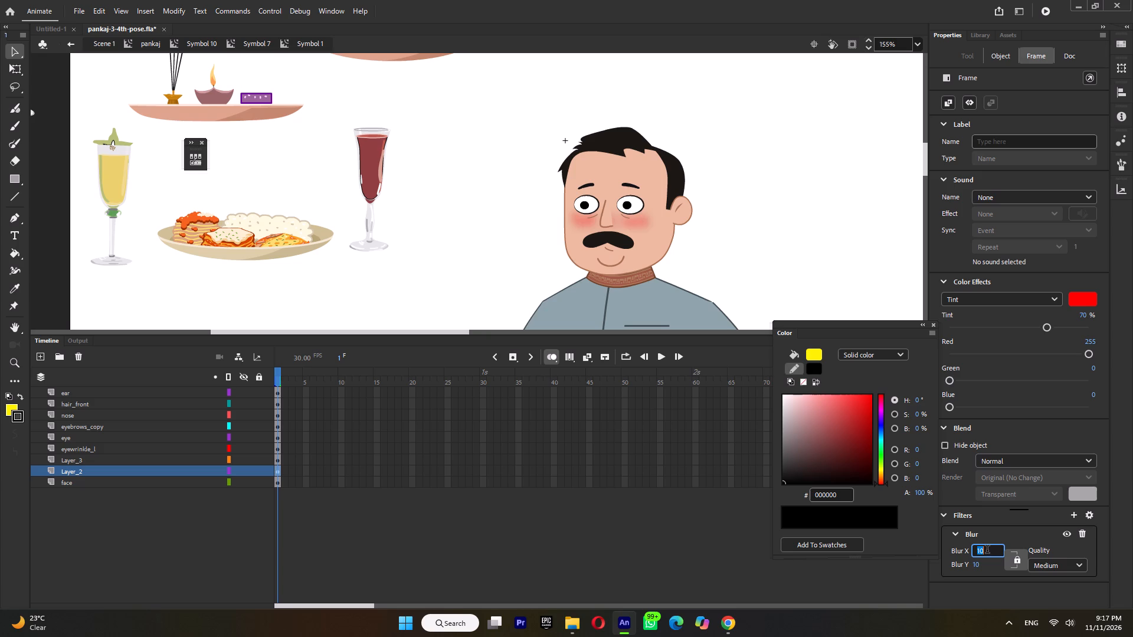
{"action": "key", "text": "5"}
{"action": "left_click_drag", "start_coordinate": [991, 550], "coordinate": [955, 552]}
{"action": "key", "text": "0"}
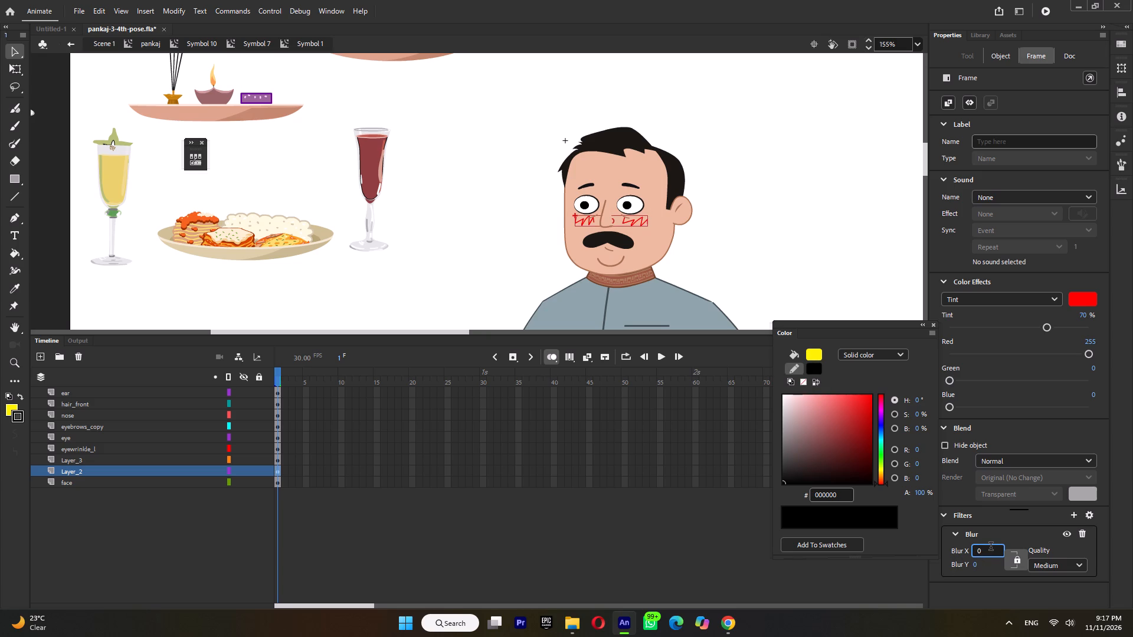
{"action": "left_click_drag", "start_coordinate": [988, 550], "coordinate": [960, 551]}
{"action": "scroll", "coordinate": [634, 210], "scroll_direction": "up", "scroll_amount": 2, "text": "ctrl"}
{"action": "type", "text": "15"}
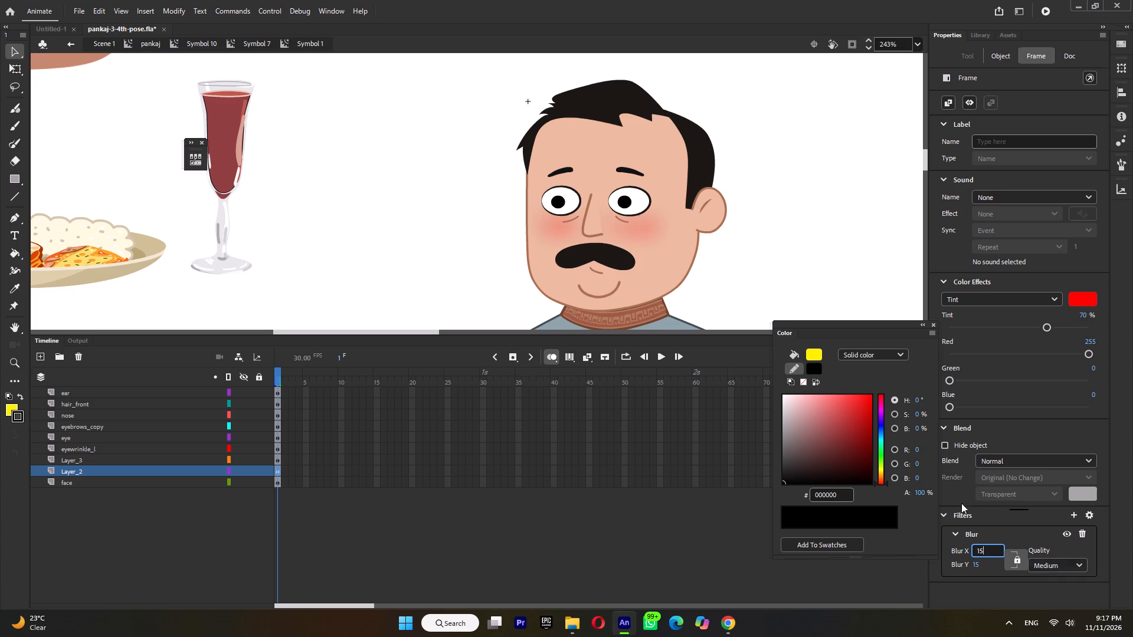
{"action": "left_click", "coordinate": [778, 252]}
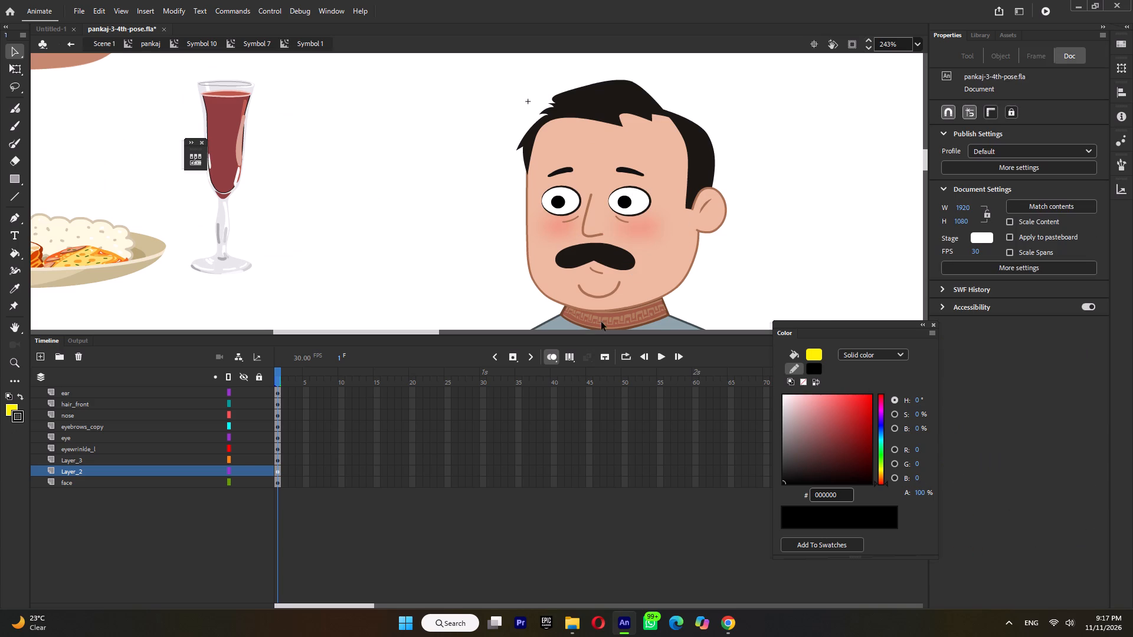
{"action": "left_click", "coordinate": [259, 468]}
Extend all face layers in Symbol 1, from ear down to face, past frame 70 by inserting frames.
{"action": "left_click_drag", "start_coordinate": [302, 392], "coordinate": [518, 590]}
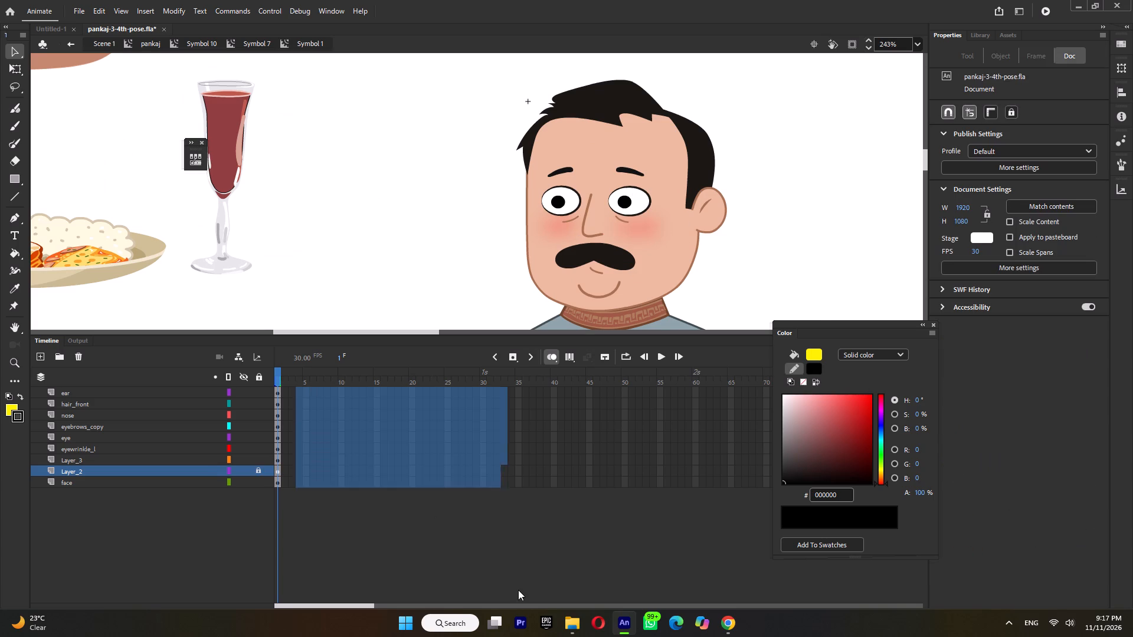
{"action": "left_click_drag", "start_coordinate": [518, 590], "coordinate": [519, 590]}
{"action": "key", "text": "F5"}
{"action": "key", "text": "F5"}
{"action": "key", "text": "F5"}
{"action": "key", "text": "F5"}
{"action": "key", "text": "F5"}
{"action": "key", "text": "F5"}
{"action": "key", "text": "F5"}
{"action": "key", "text": "F5"}
{"action": "key", "text": "F5"}
{"action": "key", "text": "F5"}
{"action": "key", "text": "F5"}
{"action": "key", "text": "F5"}
{"action": "key", "text": "F5"}
{"action": "key", "text": "F5"}
{"action": "key", "text": "F5"}
{"action": "key", "text": "F5"}
{"action": "key", "text": "F5"}
{"action": "key", "text": "F5"}
{"action": "key", "text": "F5"}
{"action": "key", "text": "F5"}
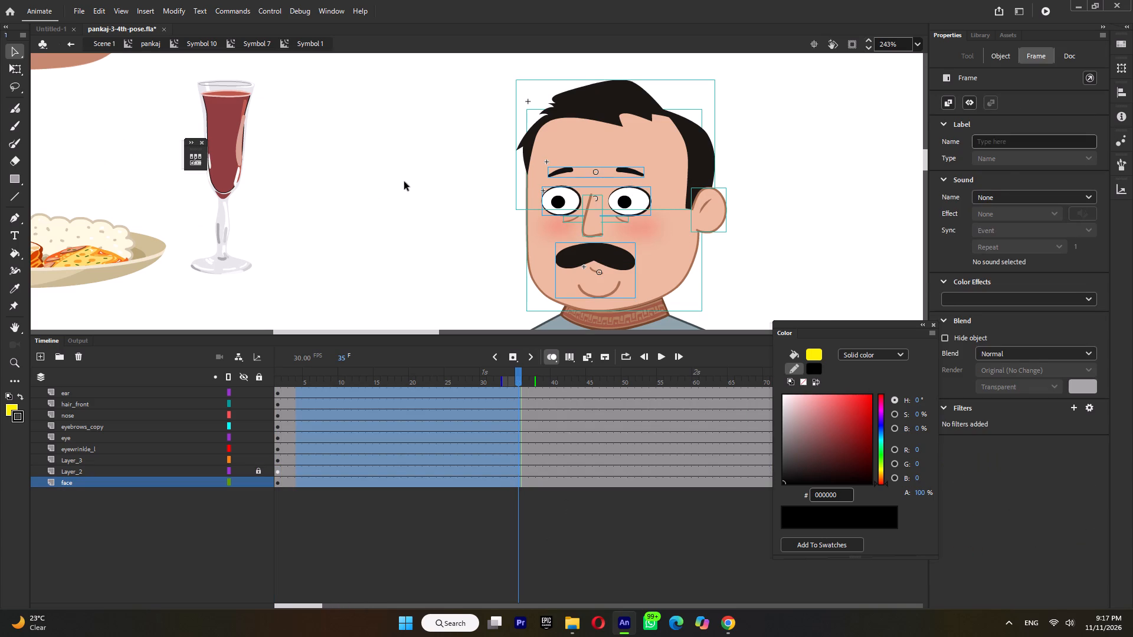
At frame 30, check which face part each layer holds, going from ear down to Layer_2.
{"action": "left_click", "coordinate": [404, 182]}
{"action": "left_click_drag", "start_coordinate": [413, 71], "coordinate": [787, 390]}
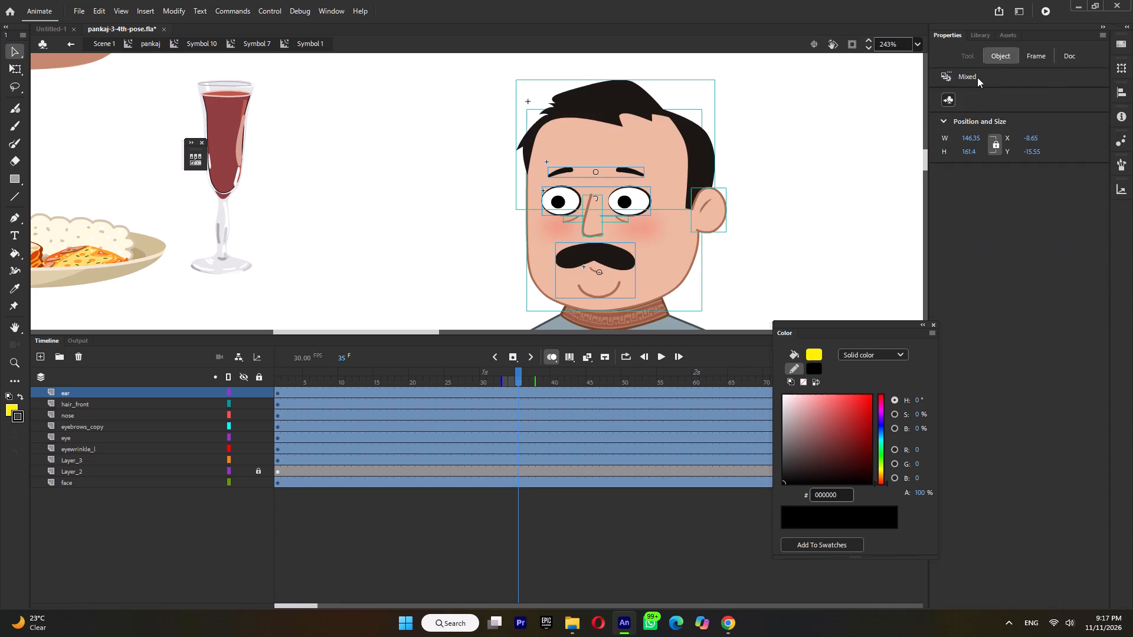
{"action": "left_click", "coordinate": [484, 379]}
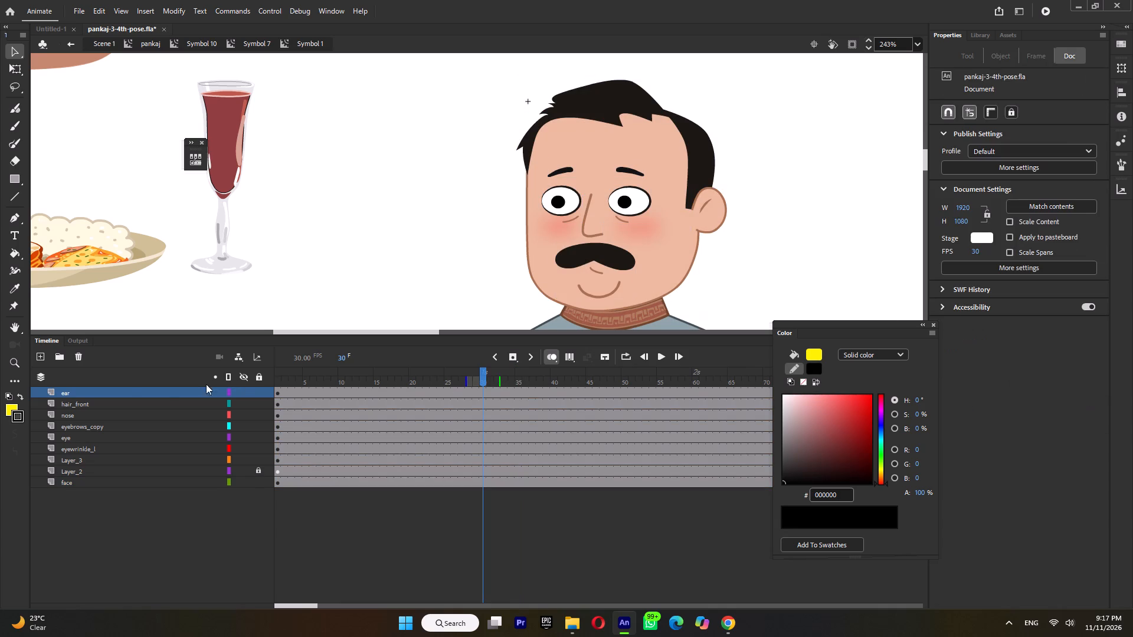
{"action": "left_click", "coordinate": [130, 391]}
{"action": "left_click", "coordinate": [129, 398]}
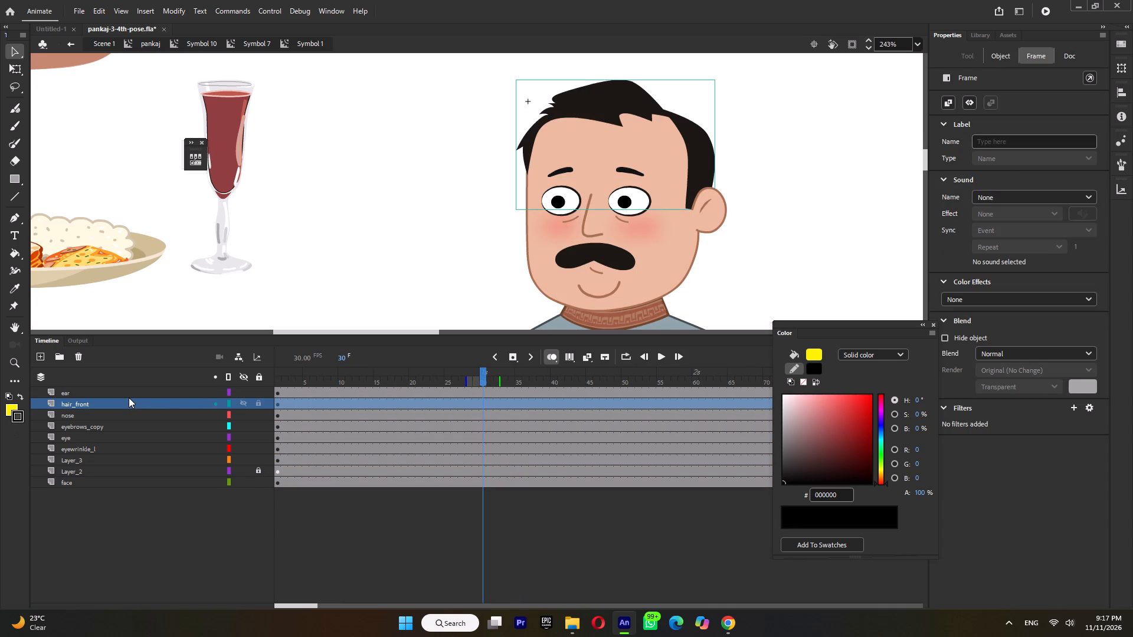
{"action": "left_click", "coordinate": [91, 415]}
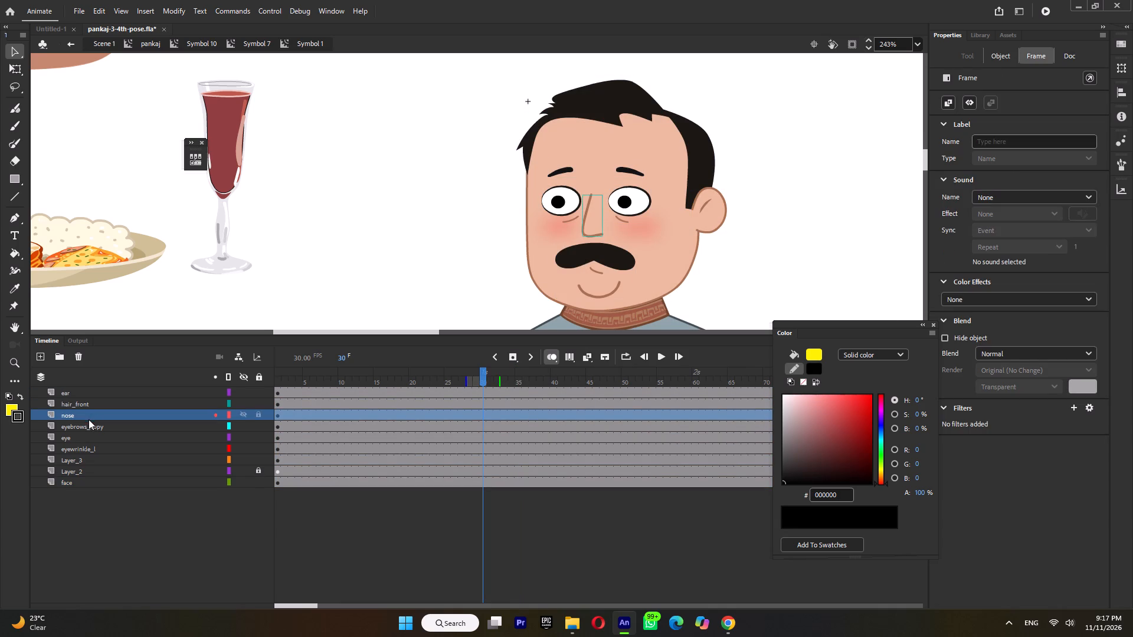
{"action": "left_click", "coordinate": [89, 421]}
{"action": "left_click", "coordinate": [87, 434]}
{"action": "left_click", "coordinate": [81, 448]}
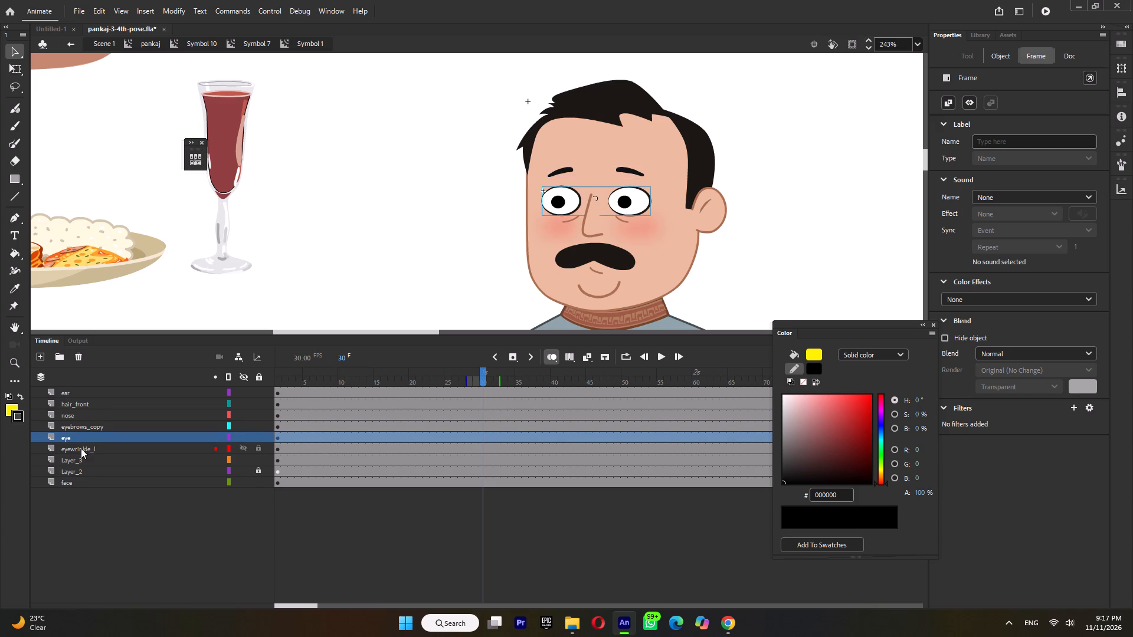
{"action": "left_click", "coordinate": [77, 458]}
{"action": "left_click", "coordinate": [74, 472]}
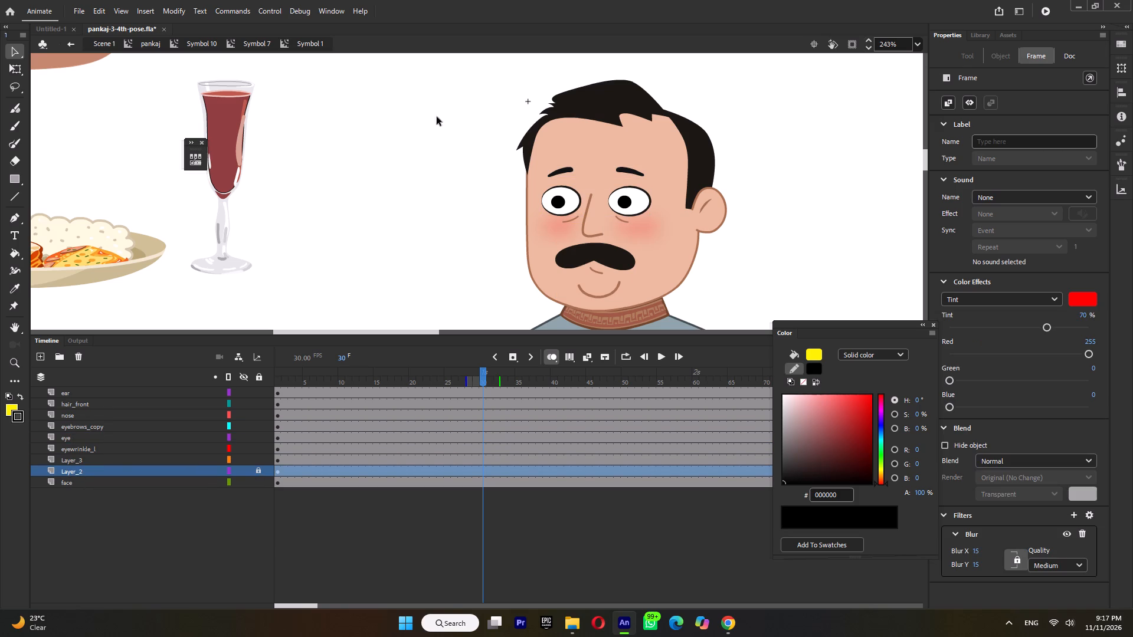
Look inside the hair group, leave it, and return from Symbol 1 to Symbol 7.
{"action": "left_click", "coordinate": [586, 84]}
{"action": "double_click", "coordinate": [590, 101]}
{"action": "double_click", "coordinate": [364, 210]}
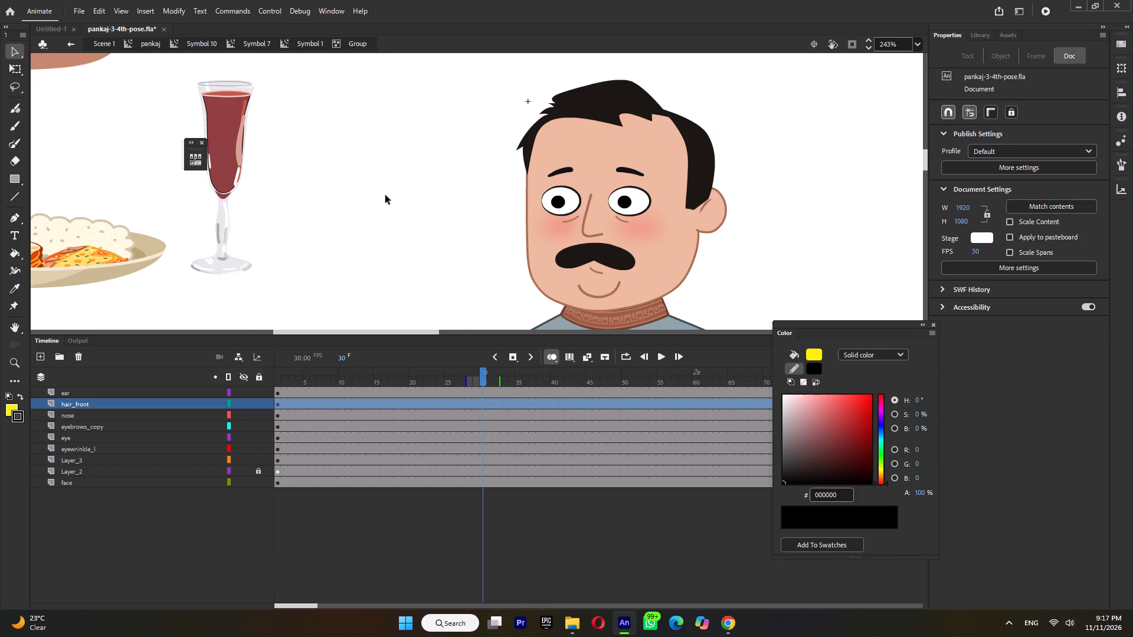
{"action": "scroll", "coordinate": [418, 172], "scroll_direction": "down", "scroll_amount": 7, "text": "ctrl"}
{"action": "double_click", "coordinate": [587, 234]}
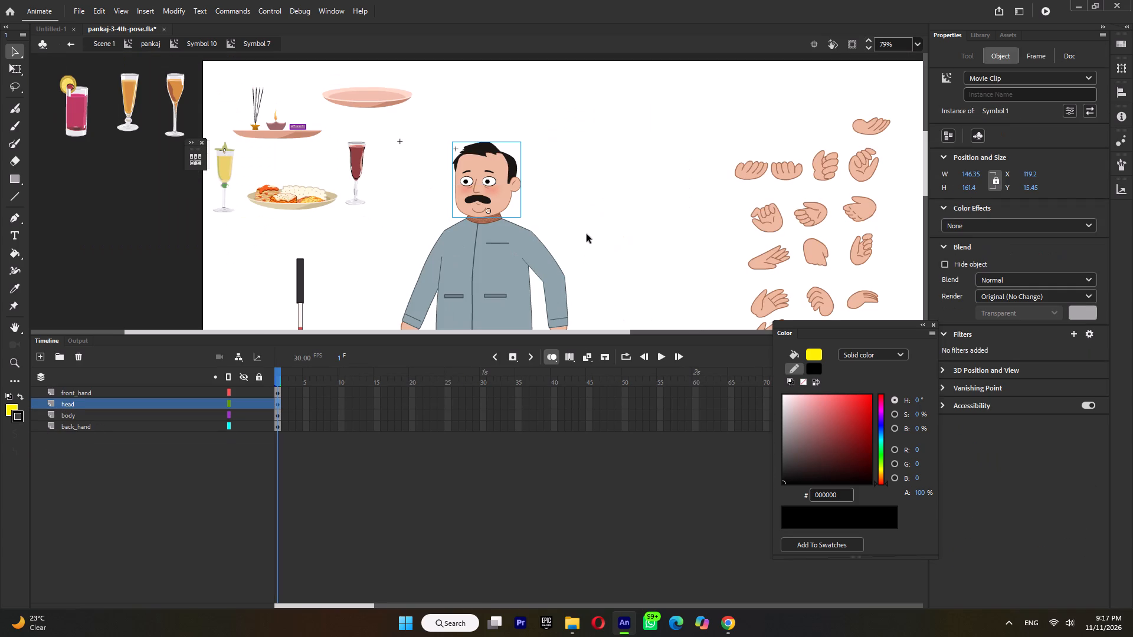
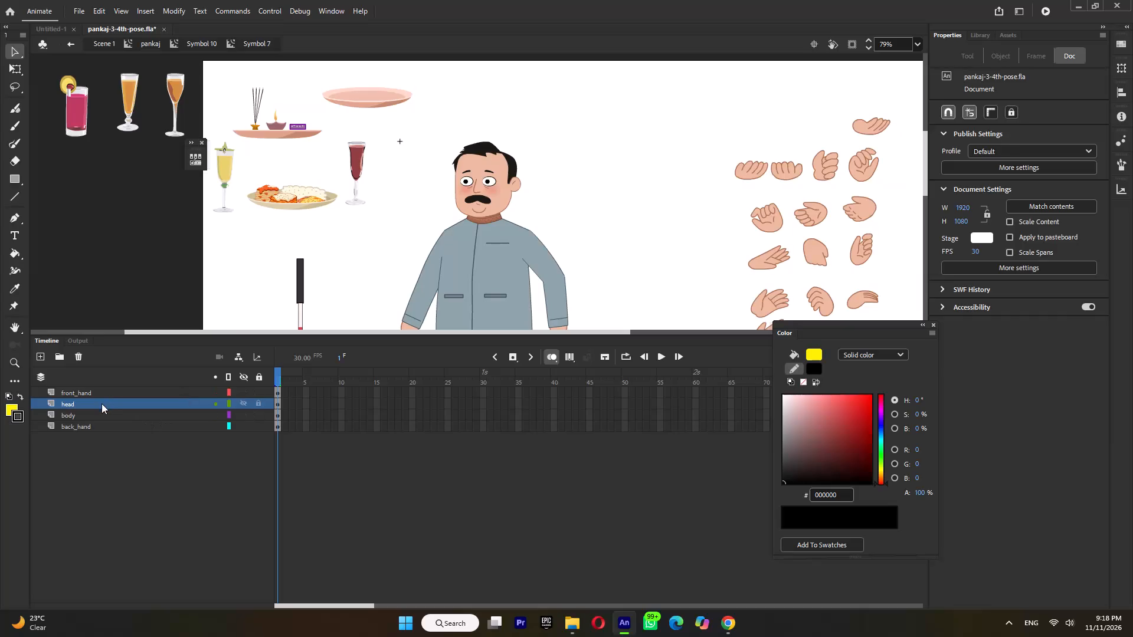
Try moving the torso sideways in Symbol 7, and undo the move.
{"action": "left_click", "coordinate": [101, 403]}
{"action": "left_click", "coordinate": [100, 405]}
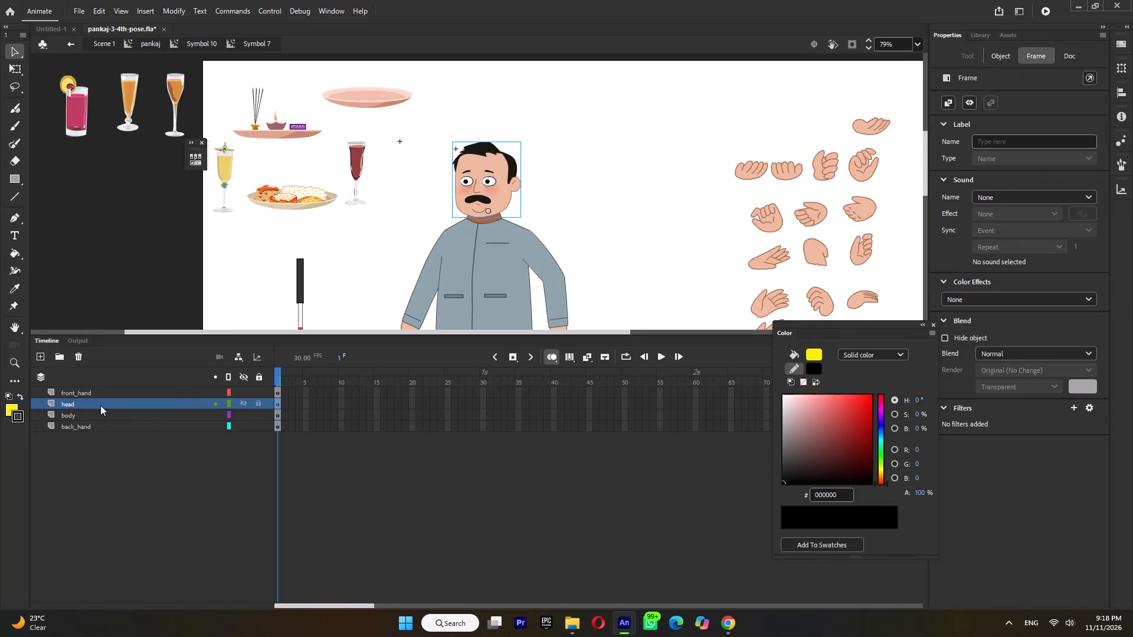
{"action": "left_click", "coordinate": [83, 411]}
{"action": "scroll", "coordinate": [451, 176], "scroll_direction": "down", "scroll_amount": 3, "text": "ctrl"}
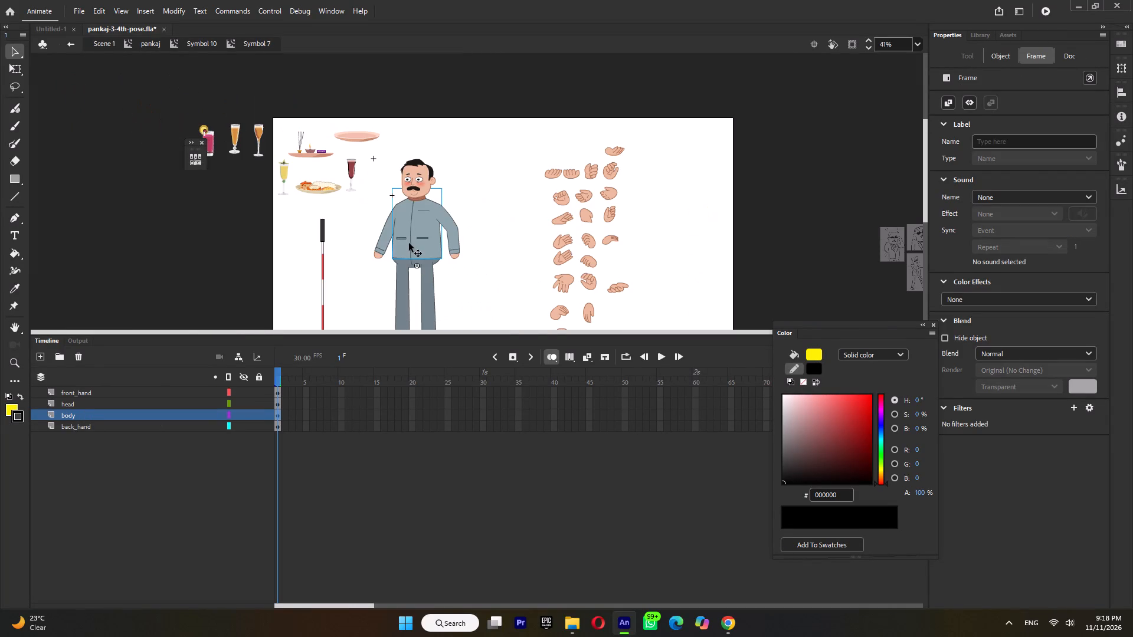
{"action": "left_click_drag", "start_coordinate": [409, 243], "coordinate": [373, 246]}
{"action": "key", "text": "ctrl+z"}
Inside the body symbol, make Layer_2 visible and lock both it and Layer_6, ending back in Symbol 7.
{"action": "double_click", "coordinate": [414, 237]}
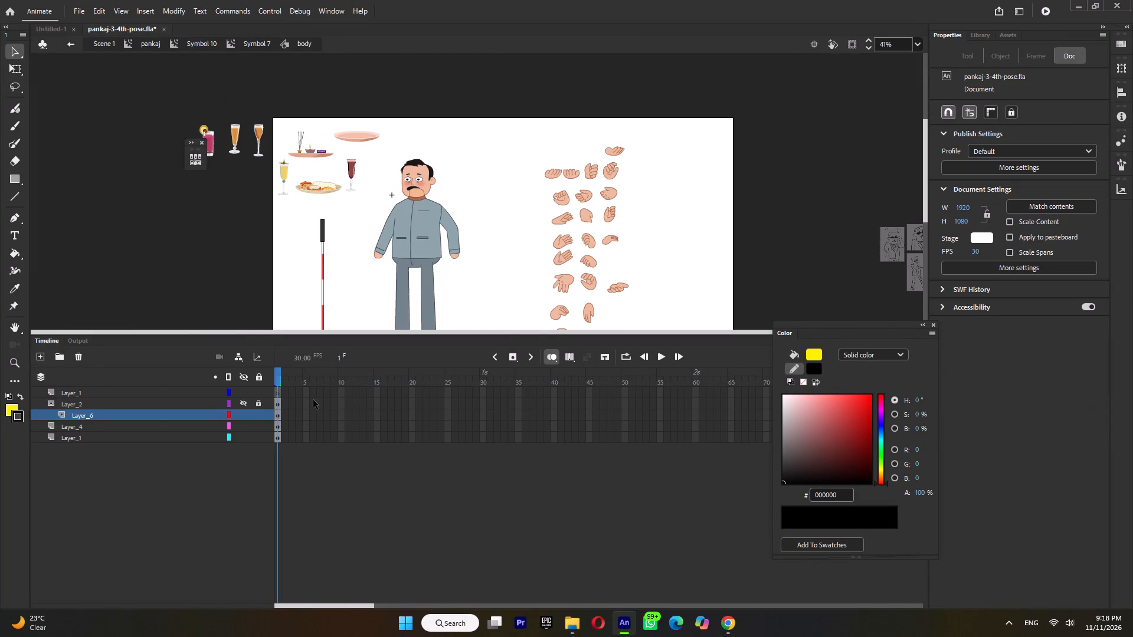
{"action": "left_click", "coordinate": [243, 401]}
{"action": "left_click", "coordinate": [257, 403]}
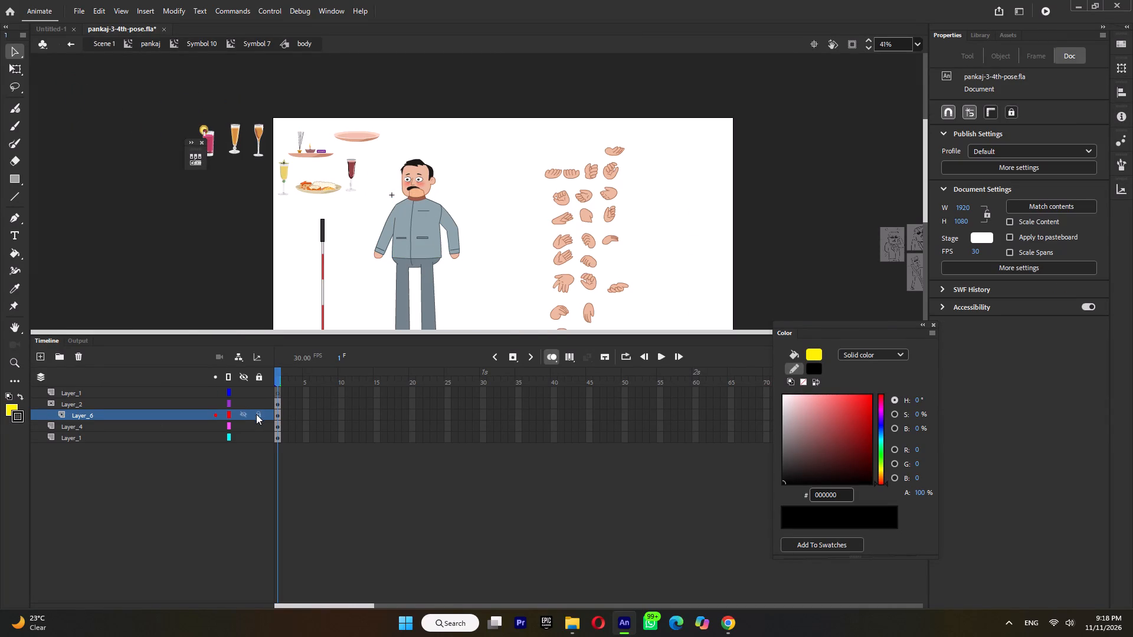
{"action": "left_click", "coordinate": [256, 414]}
{"action": "left_click", "coordinate": [257, 404]}
{"action": "left_click", "coordinate": [69, 403]}
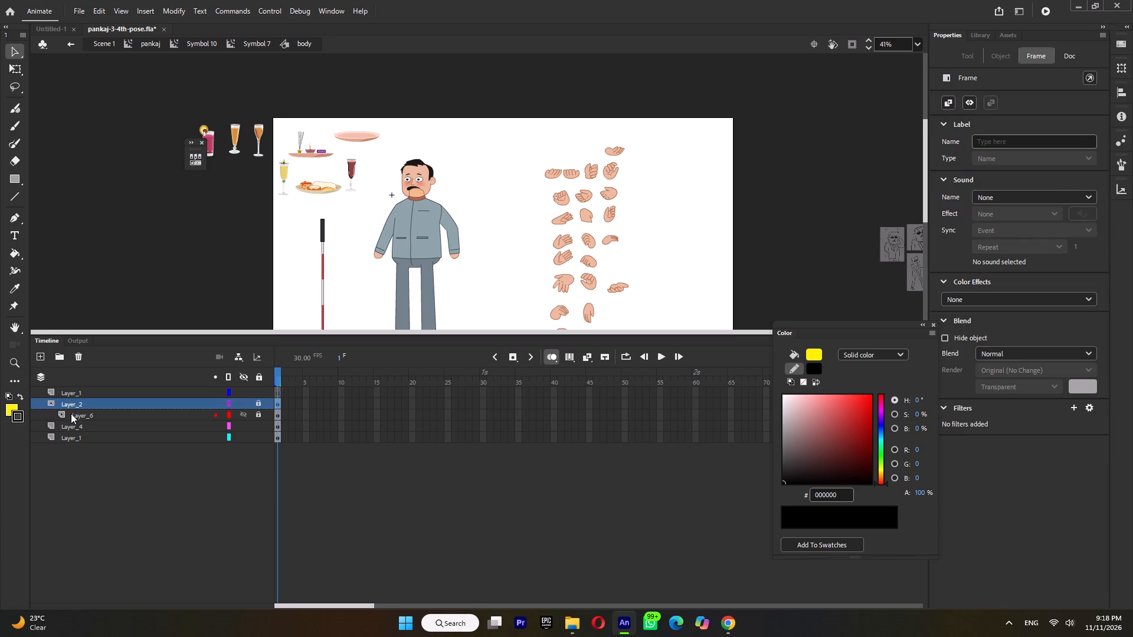
{"action": "left_click", "coordinate": [71, 414]}
{"action": "scroll", "coordinate": [447, 208], "scroll_direction": "up", "scroll_amount": 5, "text": "ctrl"}
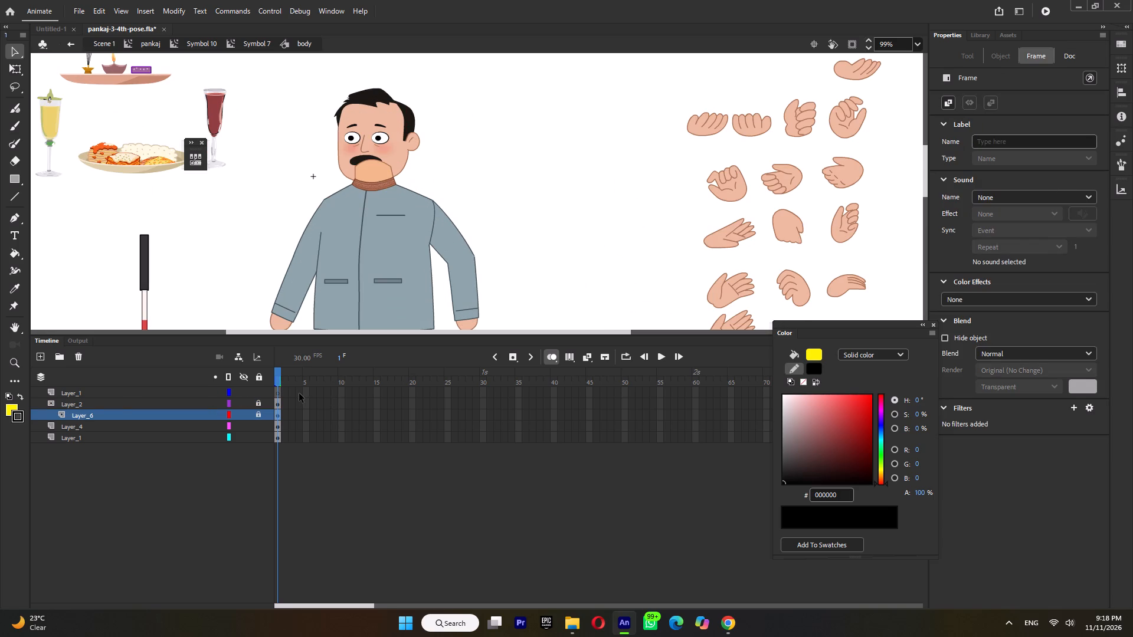
{"action": "double_click", "coordinate": [525, 186]}
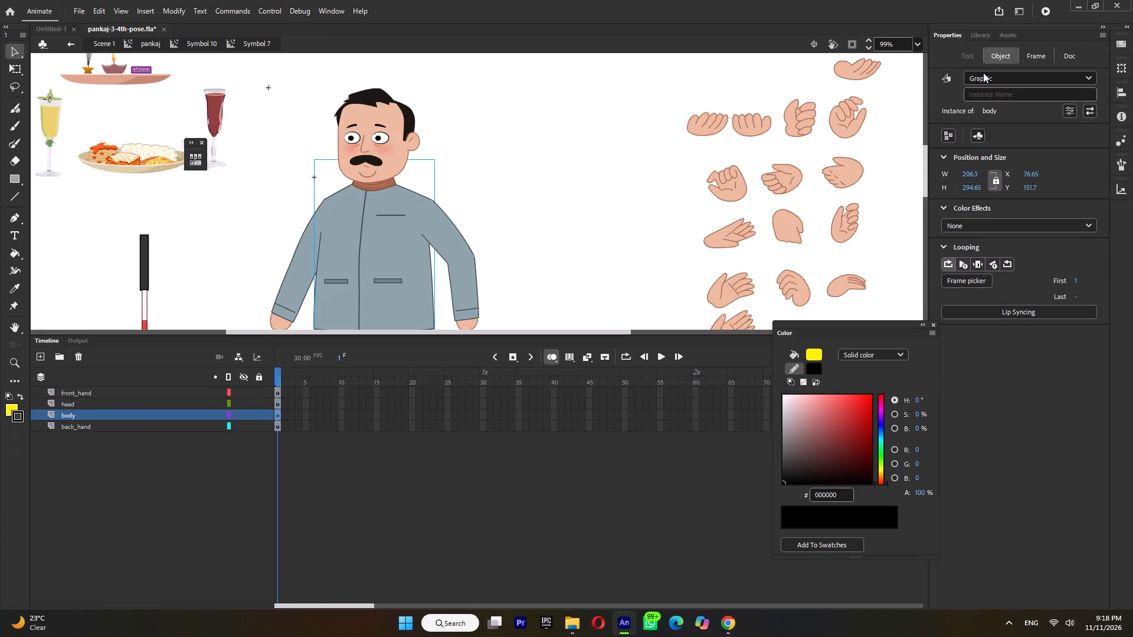
Set the torso and both arms in Symbol 7, without the head, to Graphic with Play Single Frame looping.
{"action": "scroll", "coordinate": [476, 183], "scroll_direction": "down", "scroll_amount": 4, "text": "ctrl"}
{"action": "left_click_drag", "start_coordinate": [538, 129], "coordinate": [253, 451]}
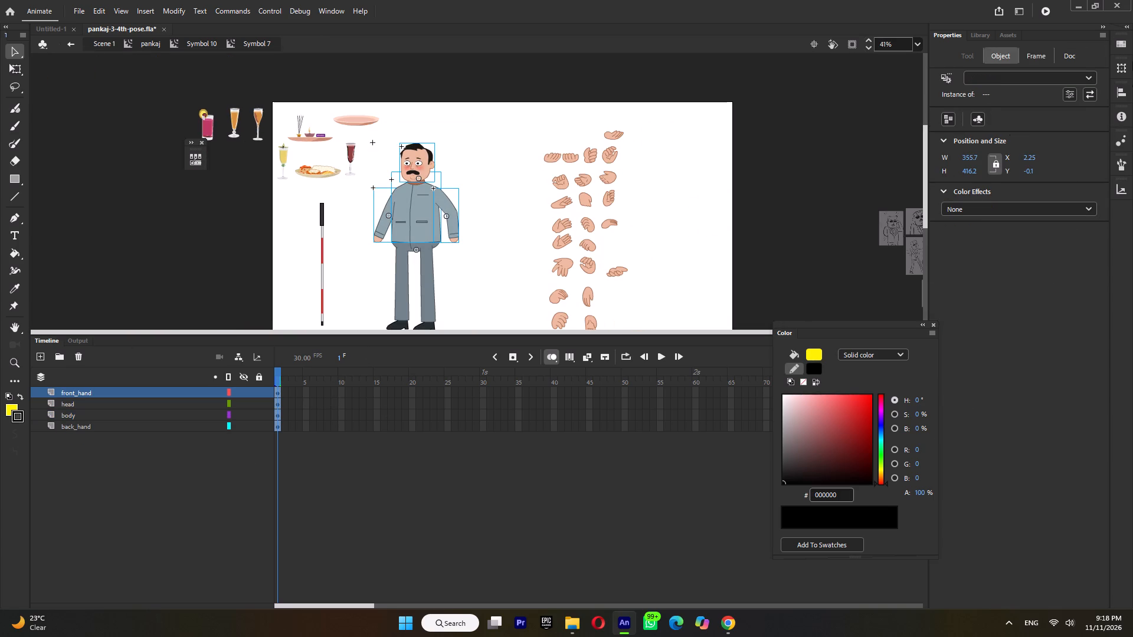
{"action": "left_click", "coordinate": [418, 156], "text": "shift"}
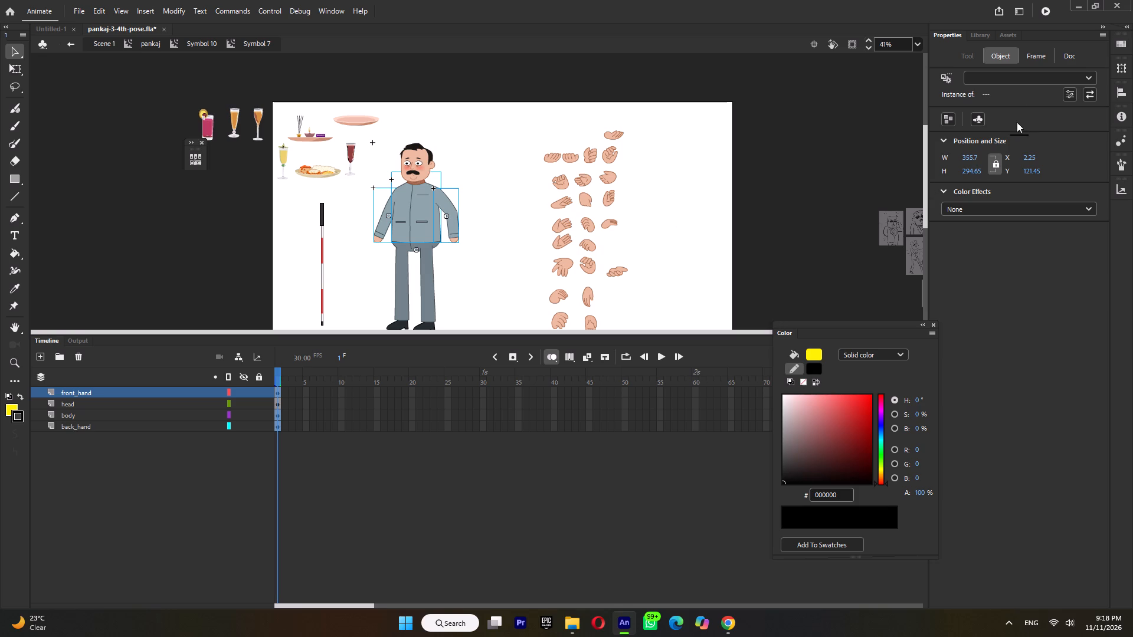
{"action": "left_click", "coordinate": [1018, 77]}
{"action": "left_click", "coordinate": [1004, 118]}
{"action": "left_click", "coordinate": [978, 242]}
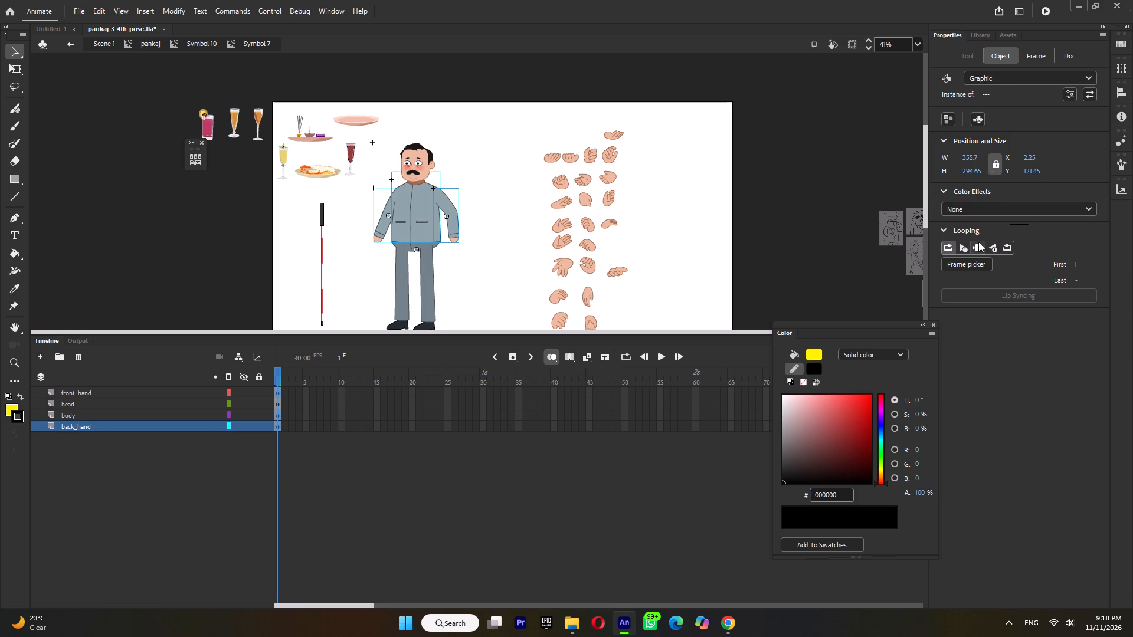
{"action": "left_click", "coordinate": [562, 252]}
Change the head instance, Symbol 1, to Graphic in Symbol 7, after a brief look inside it.
{"action": "double_click", "coordinate": [411, 156]}
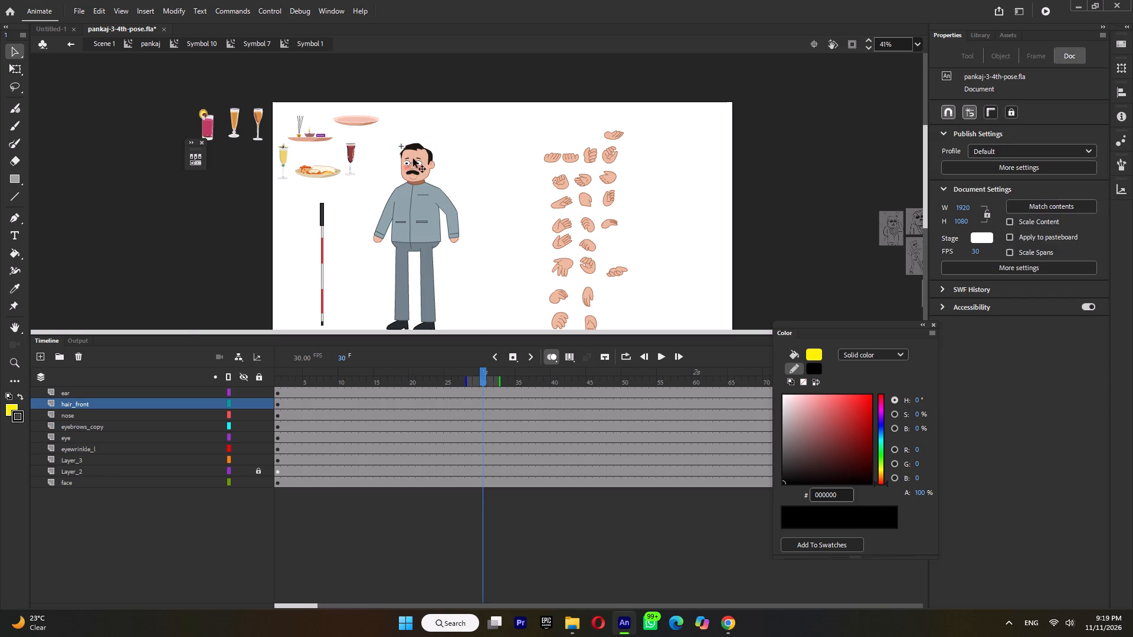
{"action": "scroll", "coordinate": [414, 159], "scroll_direction": "up", "scroll_amount": 4, "text": "ctrl"}
{"action": "double_click", "coordinate": [545, 160]}
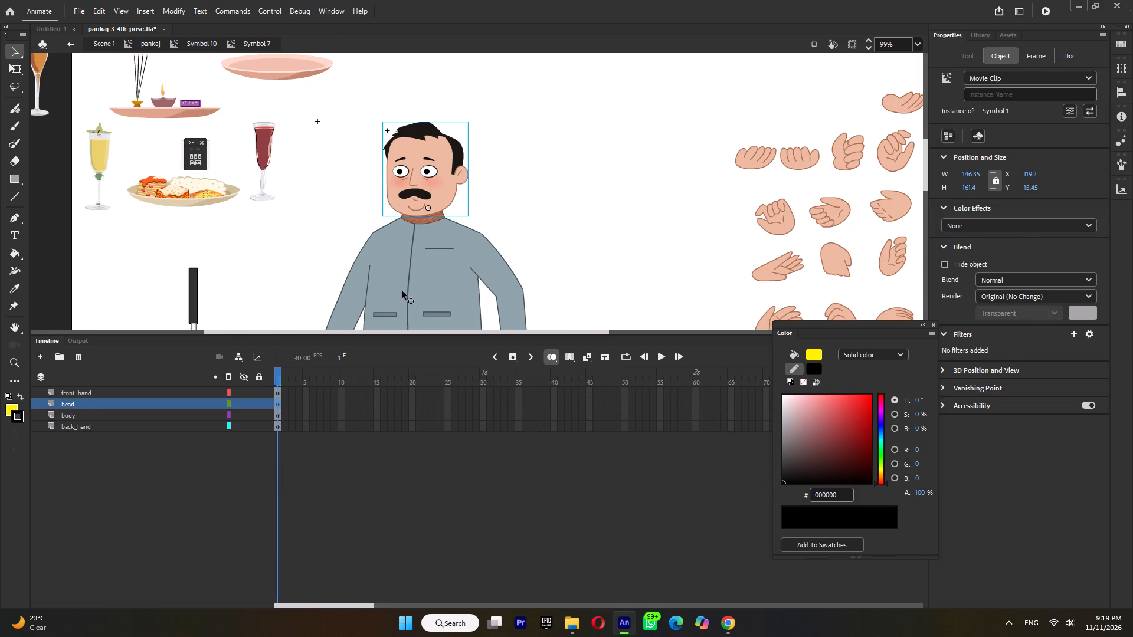
{"action": "left_click", "coordinate": [1011, 80]}
{"action": "left_click", "coordinate": [999, 122]}
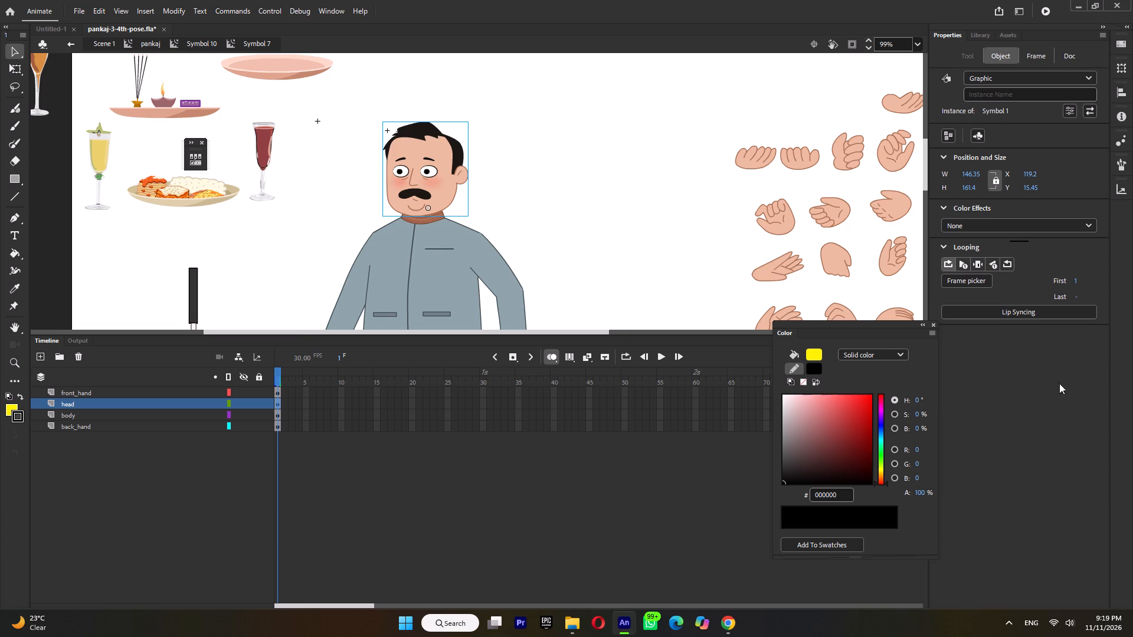
Break apart the front arm and the back arm in Symbol 7 and distribute each arm's parts to separate layers.
{"action": "scroll", "coordinate": [460, 173], "scroll_direction": "down", "scroll_amount": 6, "text": "ctrl"}
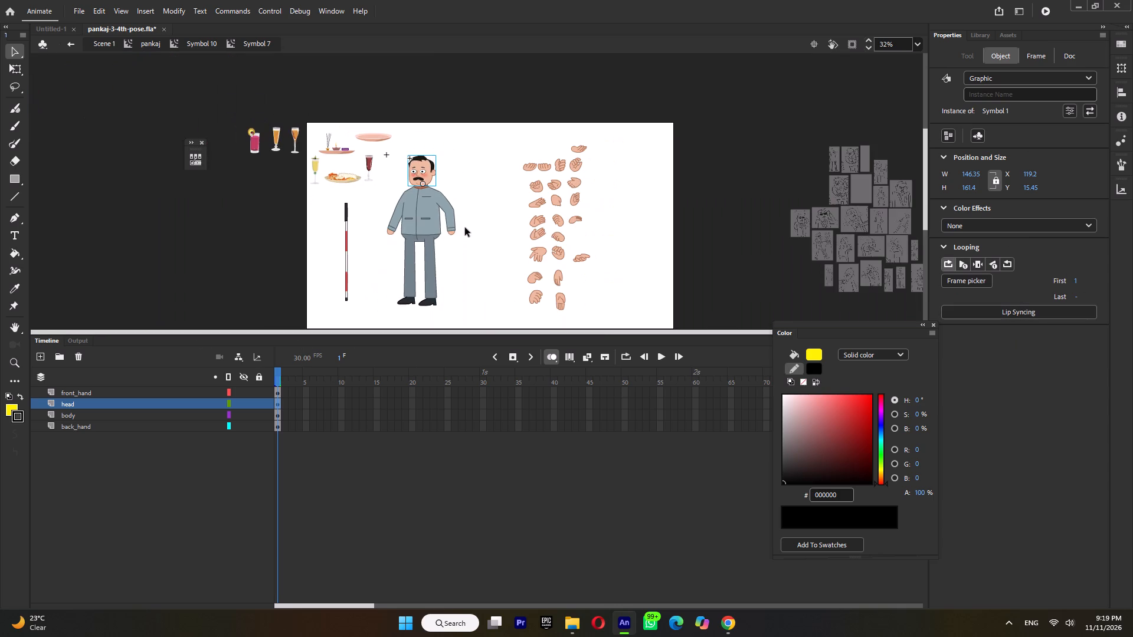
{"action": "left_click", "coordinate": [446, 225]}
{"action": "scroll", "coordinate": [452, 223], "scroll_direction": "up", "scroll_amount": 6, "text": "ctrl"}
{"action": "left_click", "coordinate": [452, 220]}
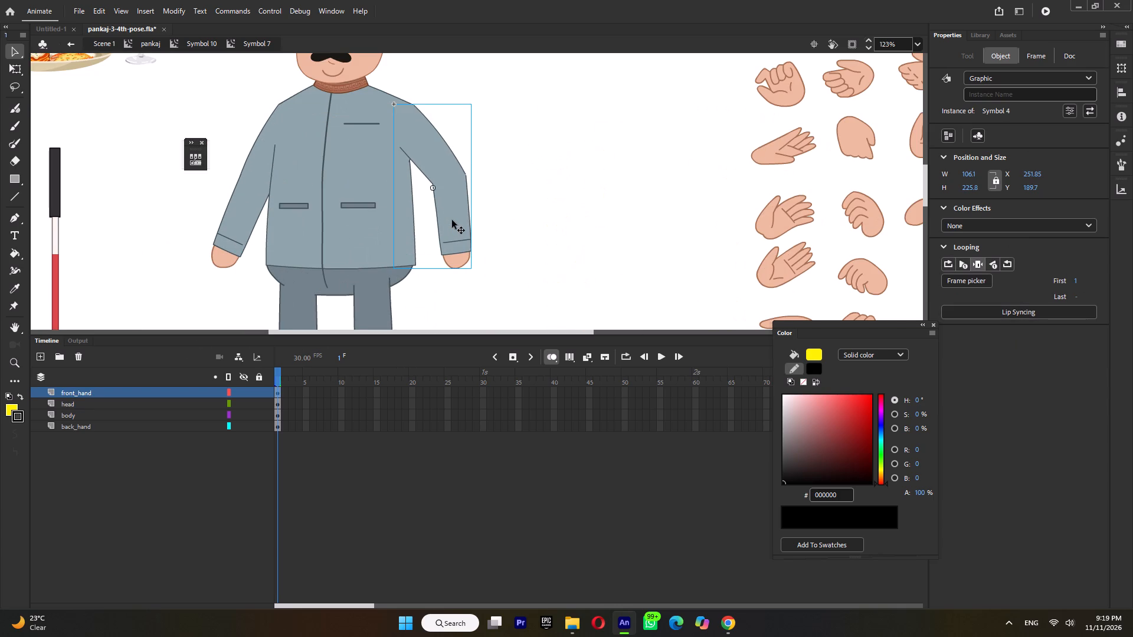
{"action": "key", "text": "ctrl+b"}
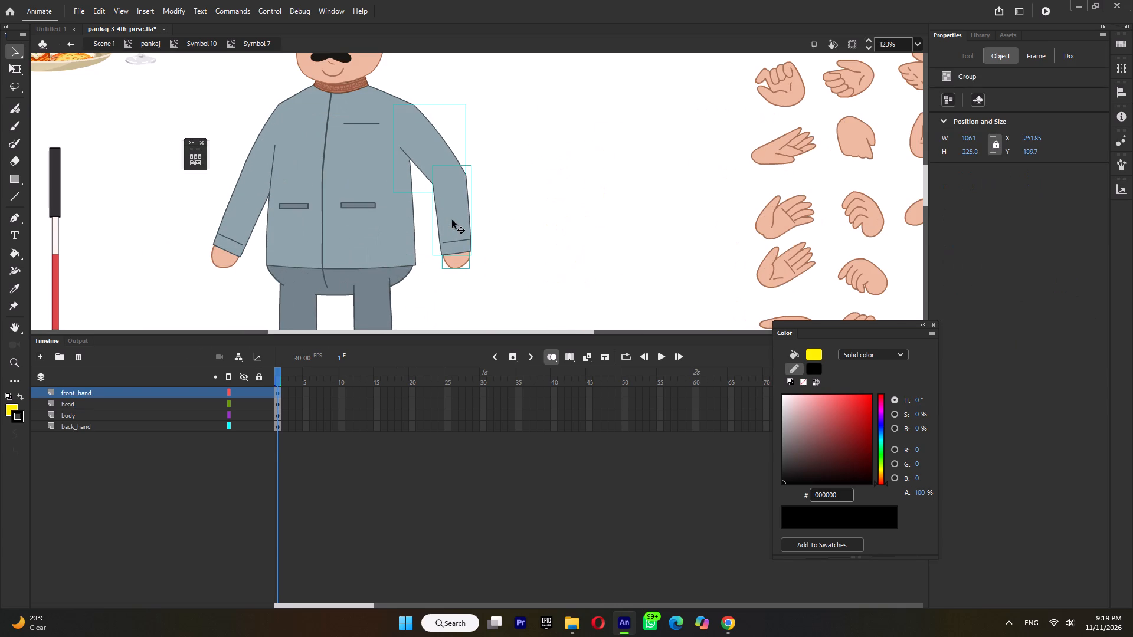
{"action": "key", "text": "ctrl+shift+d"}
{"action": "left_click", "coordinate": [231, 212]}
{"action": "key", "text": "ctrl+b"}
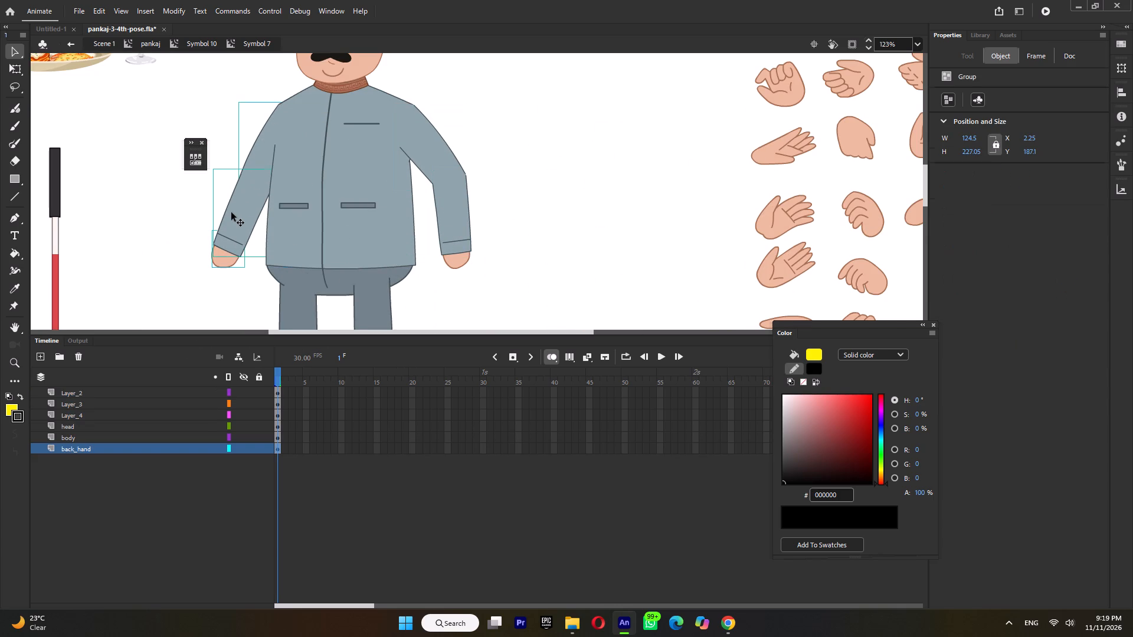
{"action": "key", "text": "ctrl+shift+d"}
Back in Symbol 10, turn off onion skinning and go to frame 2 with the bent-over pose.
{"action": "scroll", "coordinate": [318, 163], "scroll_direction": "down", "scroll_amount": 6, "text": "ctrl"}
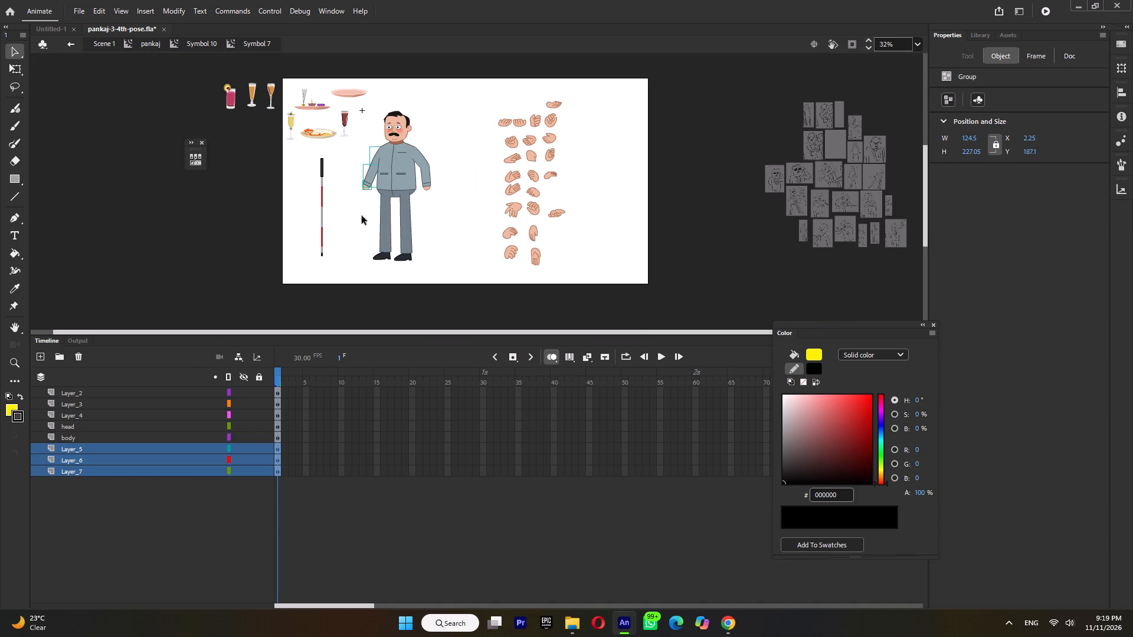
{"action": "left_click", "coordinate": [380, 232]}
{"action": "left_click", "coordinate": [382, 235]}
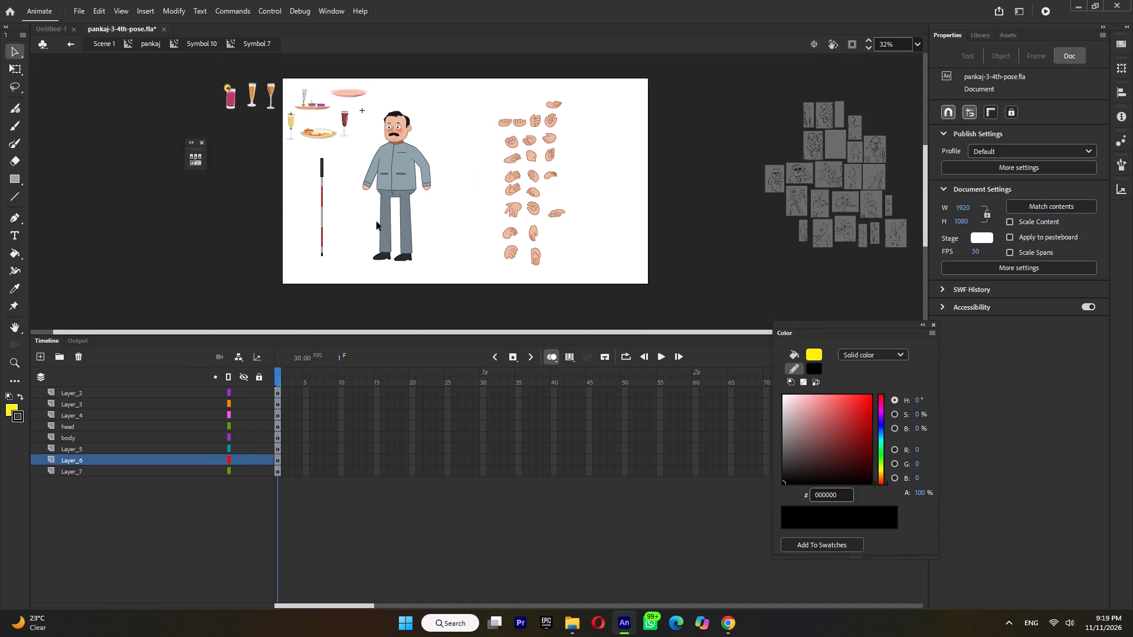
{"action": "left_click_drag", "start_coordinate": [426, 216], "coordinate": [364, 284]}
{"action": "triple_click", "coordinate": [402, 200]}
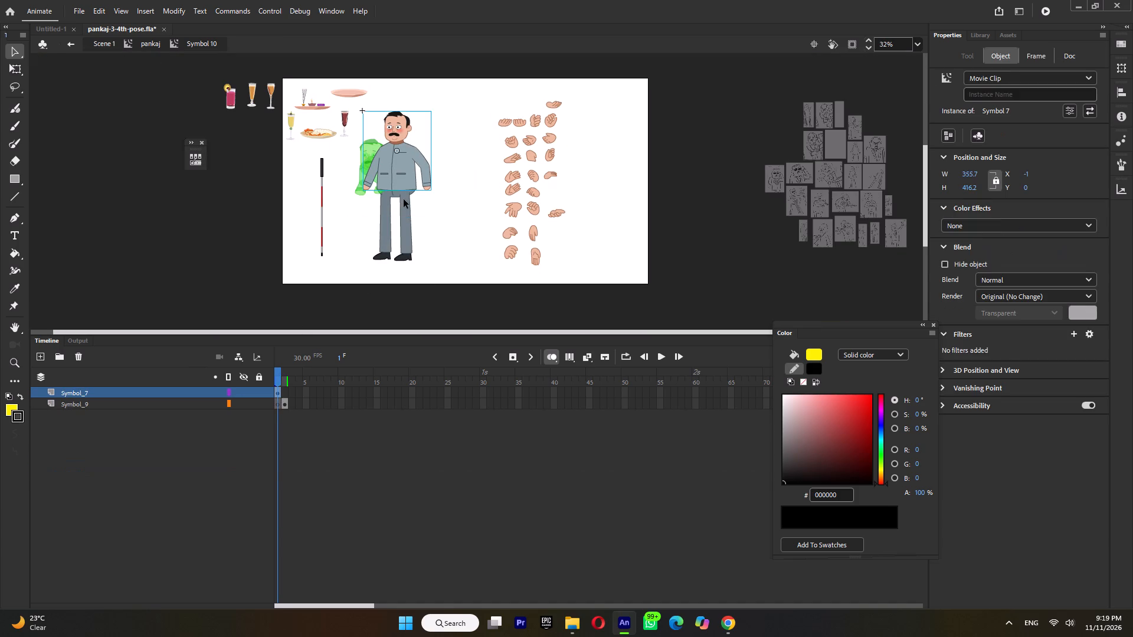
{"action": "left_click", "coordinate": [404, 199]}
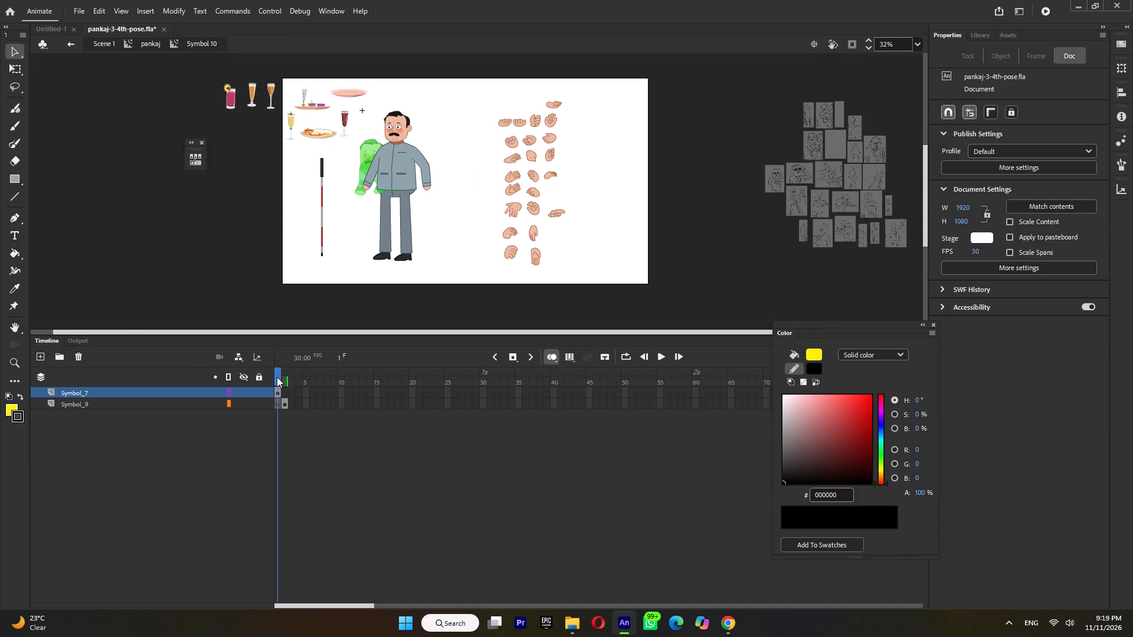
{"action": "left_click_drag", "start_coordinate": [277, 377], "coordinate": [273, 386]}
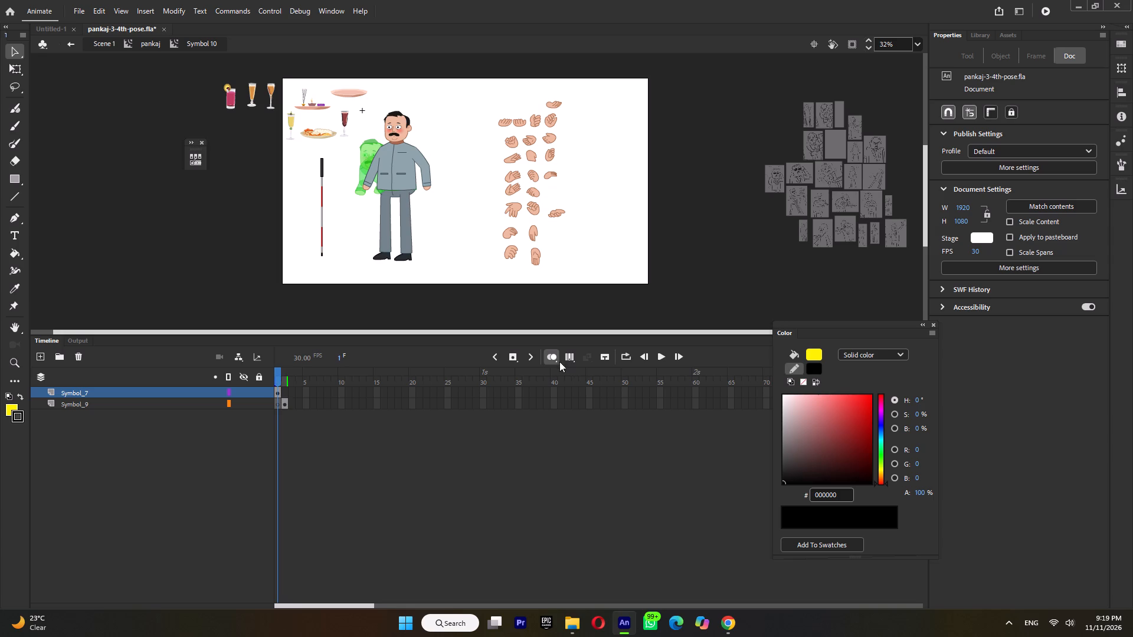
{"action": "left_click", "coordinate": [554, 357]}
{"action": "left_click_drag", "start_coordinate": [281, 380], "coordinate": [288, 382]}
{"action": "scroll", "coordinate": [416, 157], "scroll_direction": "up", "scroll_amount": 5, "text": "ctrl"}
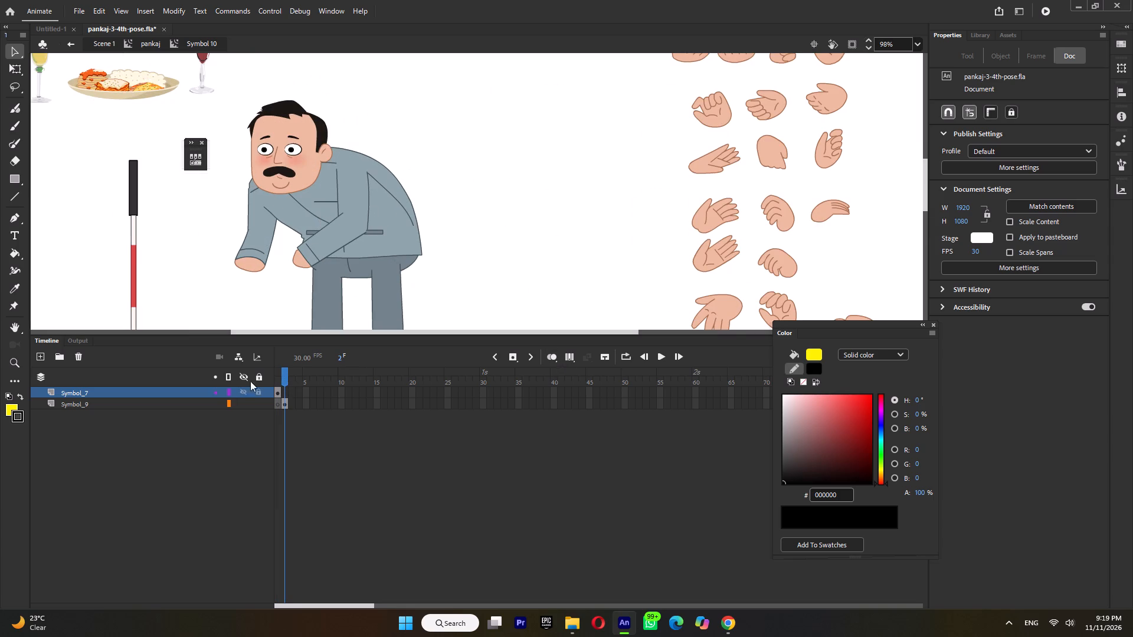
Look inside Symbol 9 and its torso group to examine how the bent-over pose is built.
{"action": "double_click", "coordinate": [315, 213]}
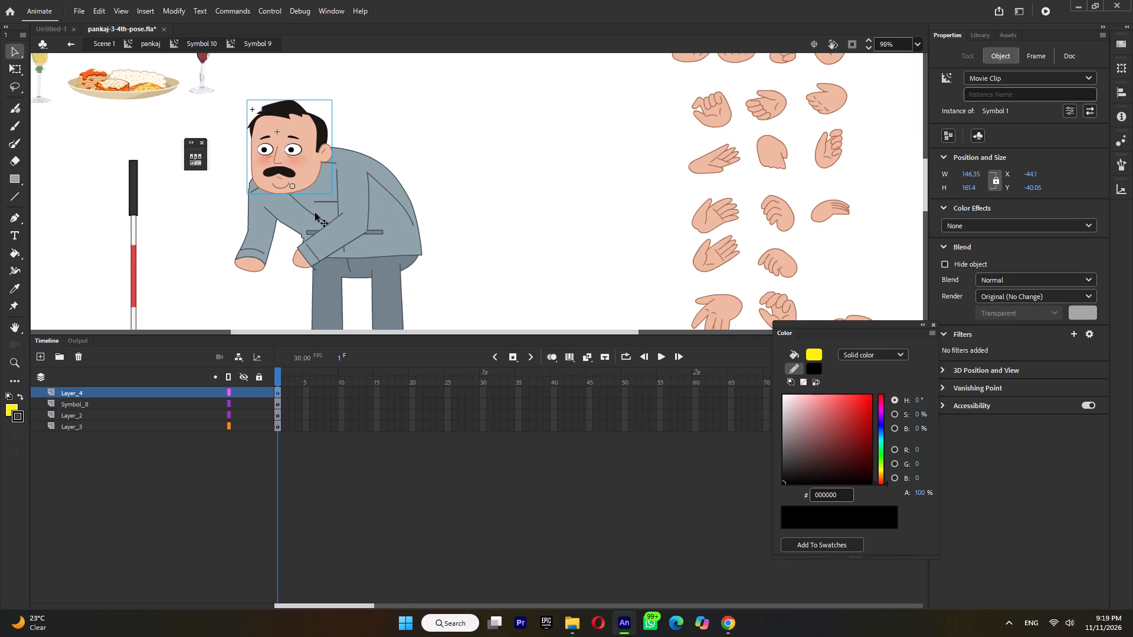
{"action": "left_click", "coordinate": [315, 213]}
{"action": "left_click", "coordinate": [315, 213]}
{"action": "left_click", "coordinate": [487, 240]}
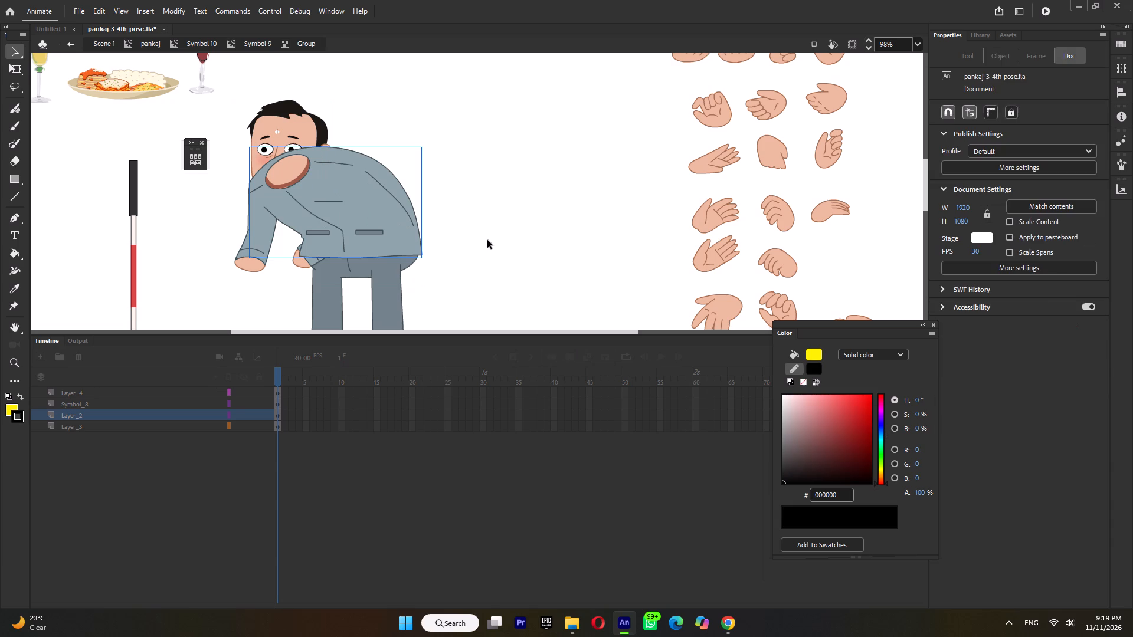
{"action": "double_click", "coordinate": [487, 240]}
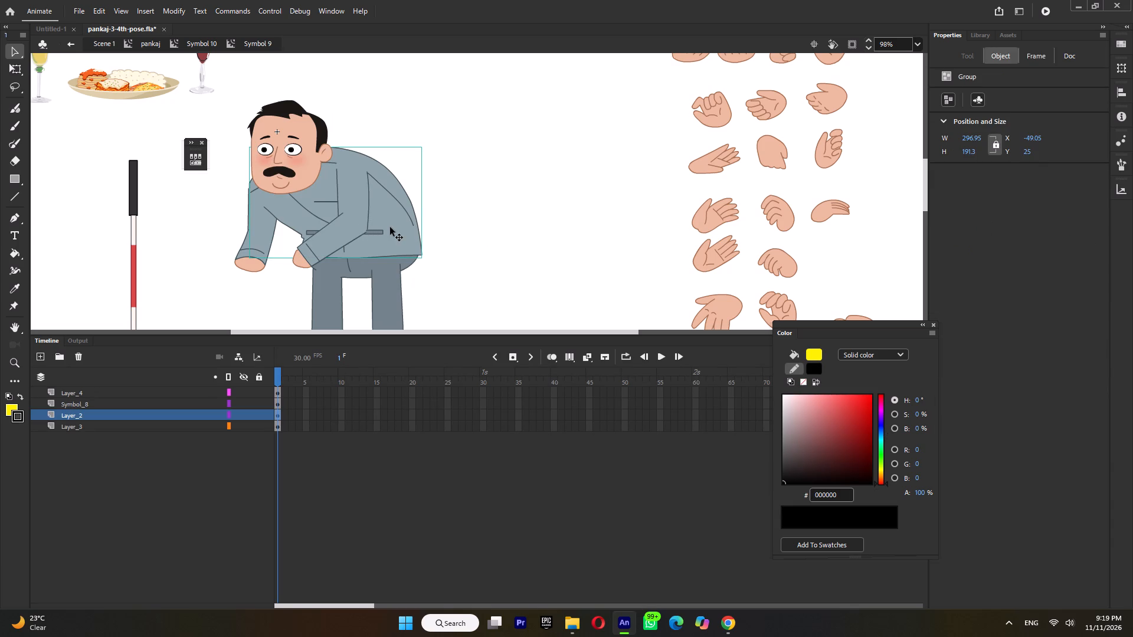
{"action": "double_click", "coordinate": [390, 227]}
{"action": "left_click", "coordinate": [263, 248]}
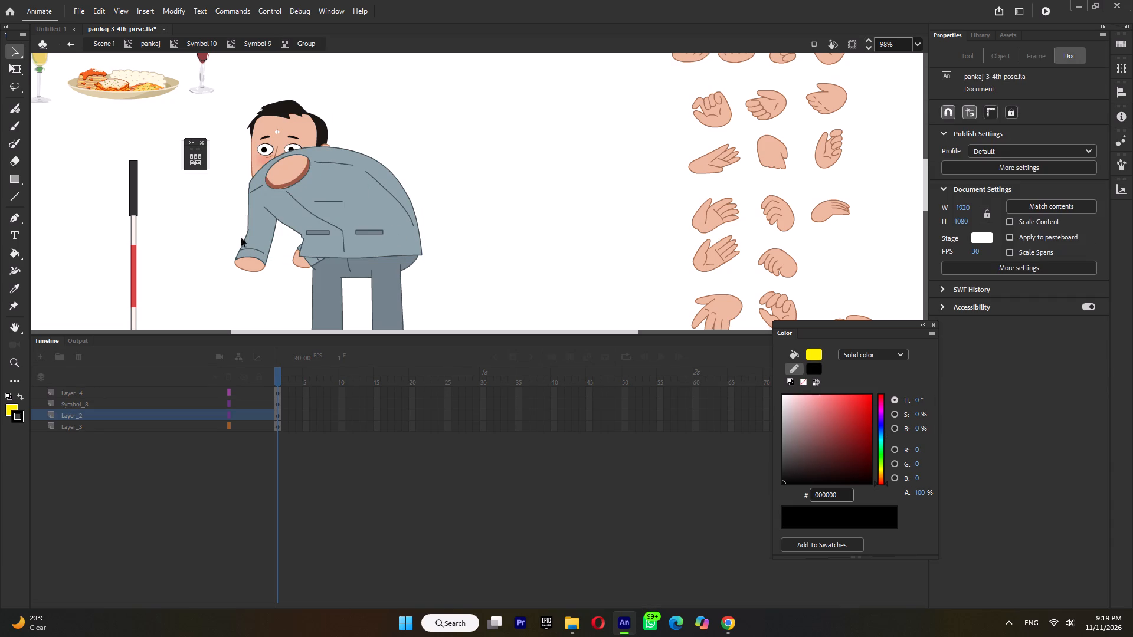
Return to Scene 1 and unlock the ref3 layer, leaving the pk_3_4th_f layer active.
{"action": "left_click", "coordinate": [97, 42]}
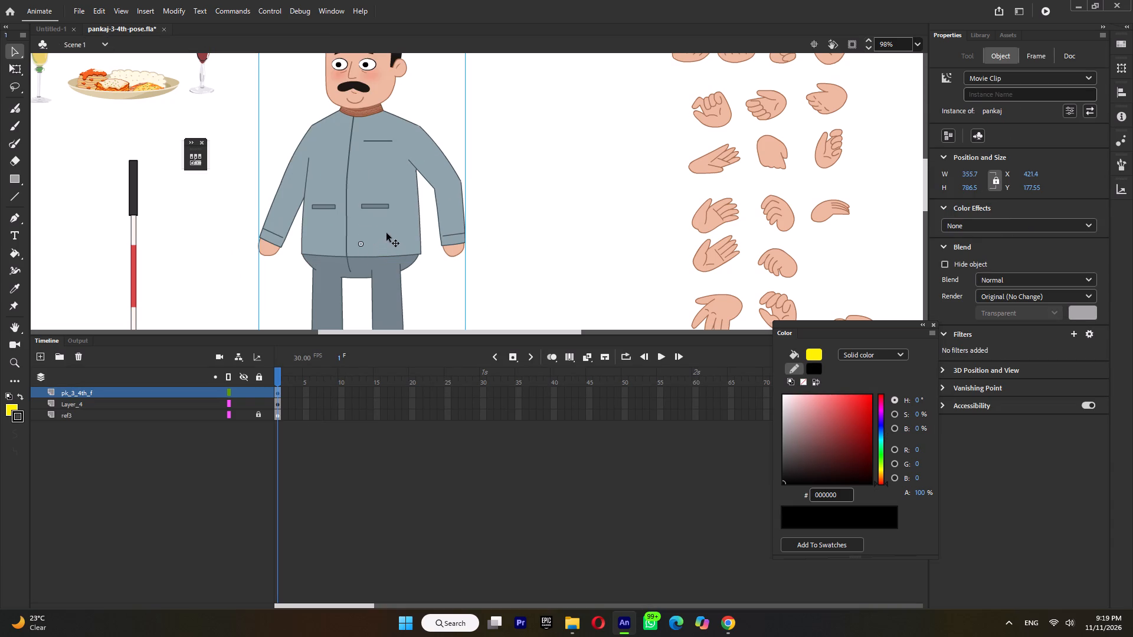
{"action": "left_click", "coordinate": [259, 413]}
{"action": "scroll", "coordinate": [350, 237], "scroll_direction": "down", "scroll_amount": 4, "text": "ctrl"}
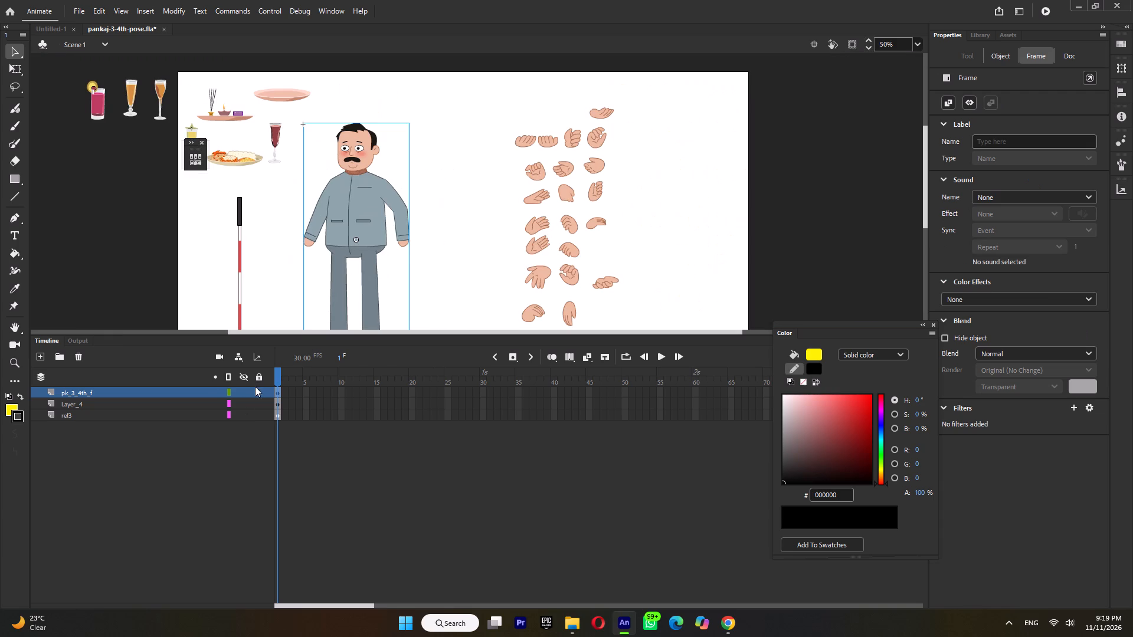
{"action": "left_click", "coordinate": [241, 413]}
{"action": "left_click", "coordinate": [240, 414]}
{"action": "left_click", "coordinate": [119, 387]}
{"action": "left_click", "coordinate": [113, 400]}
{"action": "left_click", "coordinate": [111, 390]}
Inside the pankaj symbol, break apart the upper body's Symbol 10 and its nested Symbol 7 into separate body parts.
{"action": "double_click", "coordinate": [365, 215]}
{"action": "left_click", "coordinate": [366, 277]}
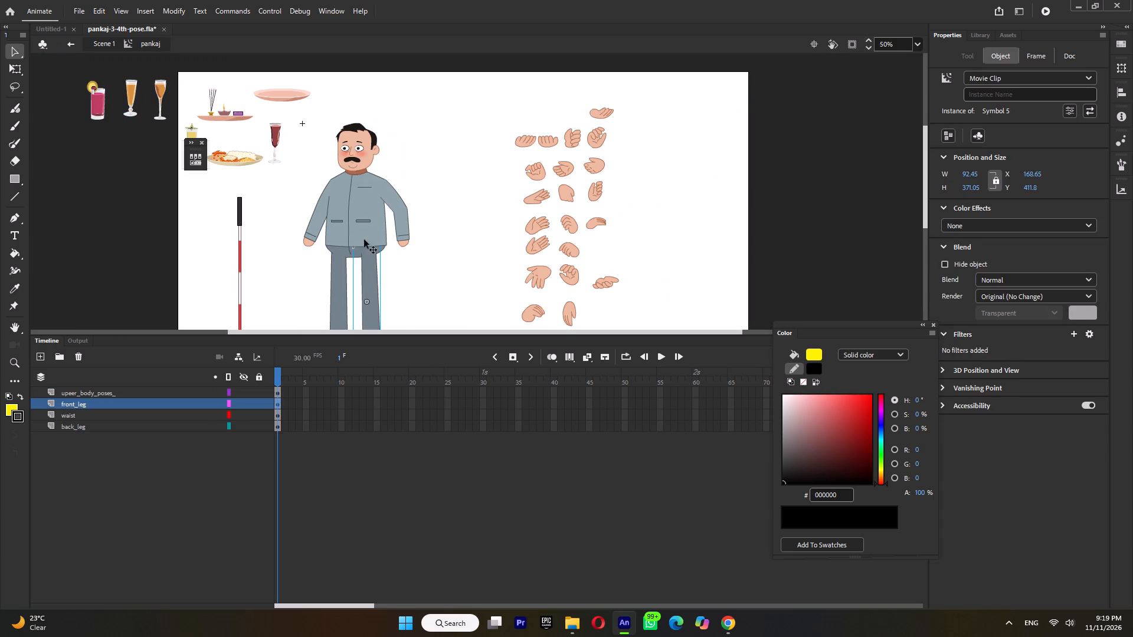
{"action": "scroll", "coordinate": [364, 239], "scroll_direction": "down", "scroll_amount": 3, "text": "ctrl"}
{"action": "scroll", "coordinate": [425, 290], "scroll_direction": "up", "scroll_amount": 4, "text": "ctrl"}
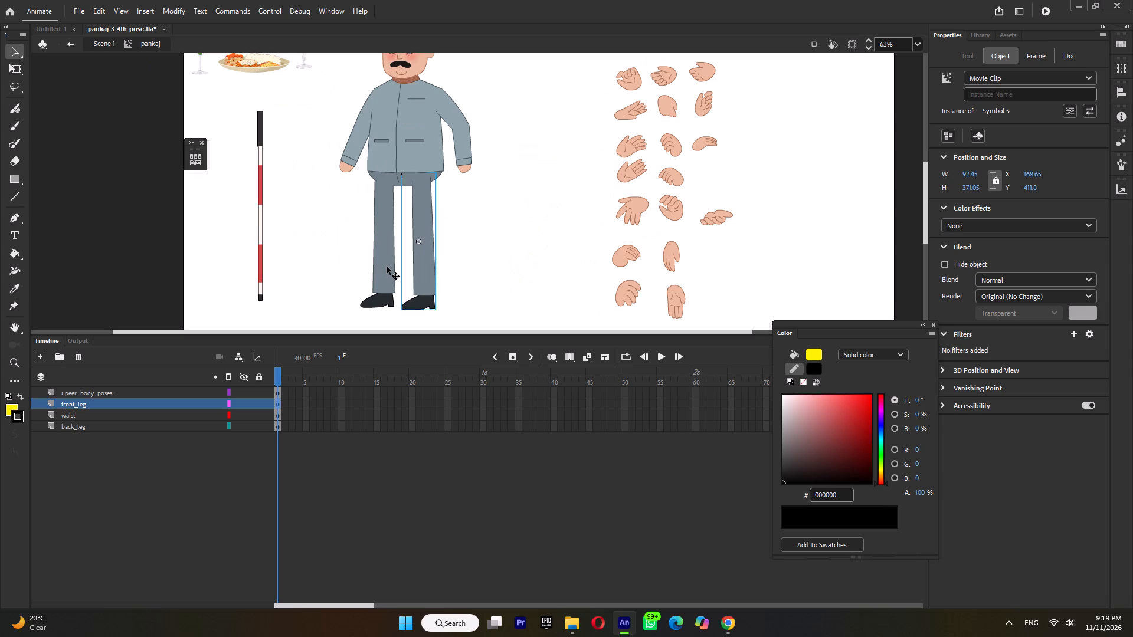
{"action": "scroll", "coordinate": [387, 265], "scroll_direction": "down", "scroll_amount": 1, "text": "ctrl"}
{"action": "left_click_drag", "start_coordinate": [489, 69], "coordinate": [312, 394]}
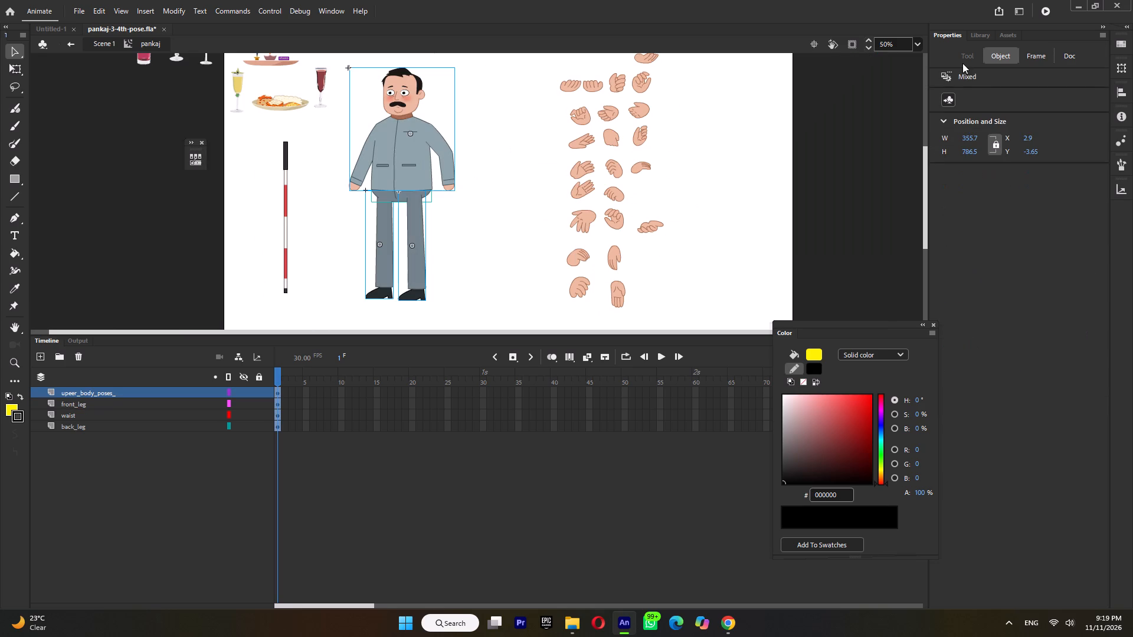
{"action": "left_click", "coordinate": [483, 123]}
{"action": "left_click", "coordinate": [393, 163]}
{"action": "left_click", "coordinate": [539, 173]}
{"action": "left_click", "coordinate": [406, 166]}
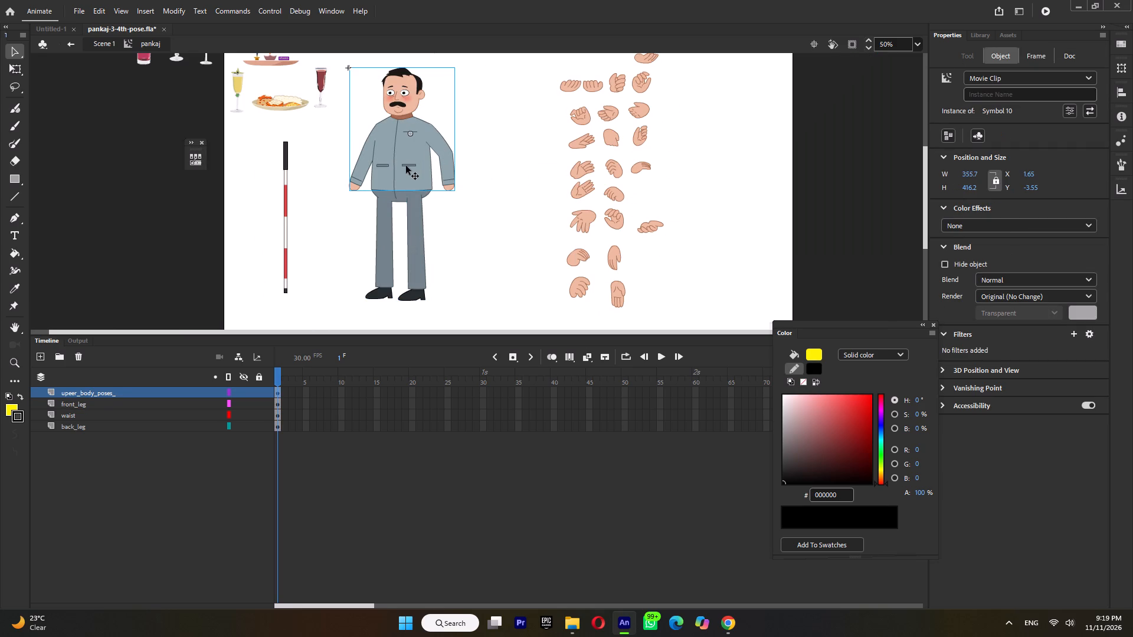
{"action": "key", "text": "ctrl+b"}
{"action": "key", "text": "ctrl+b"}
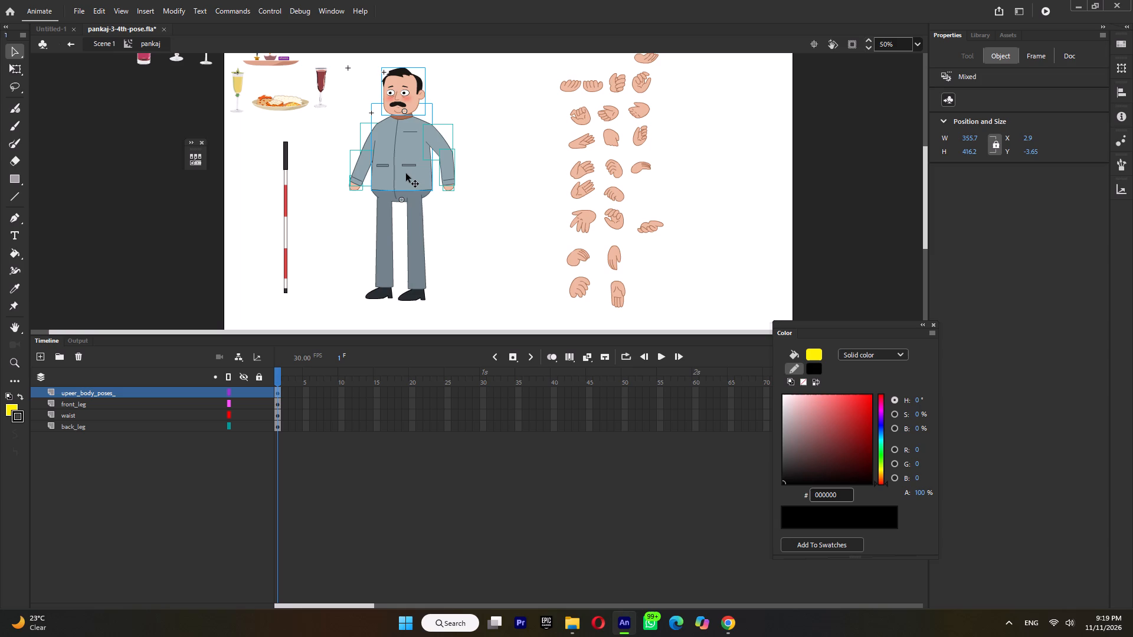
{"action": "scroll", "coordinate": [459, 137], "scroll_direction": "up", "scroll_amount": 5, "text": "ctrl"}
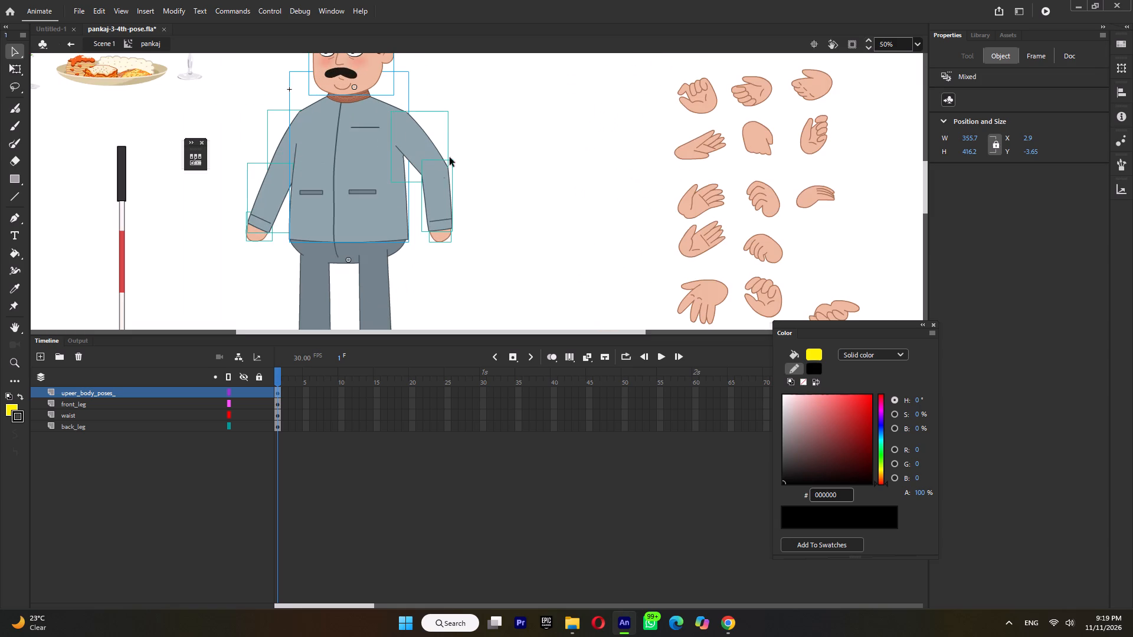
{"action": "scroll", "coordinate": [438, 179], "scroll_direction": "up", "scroll_amount": 3, "text": "ctrl"}
{"action": "key", "text": "ctrl+z"}
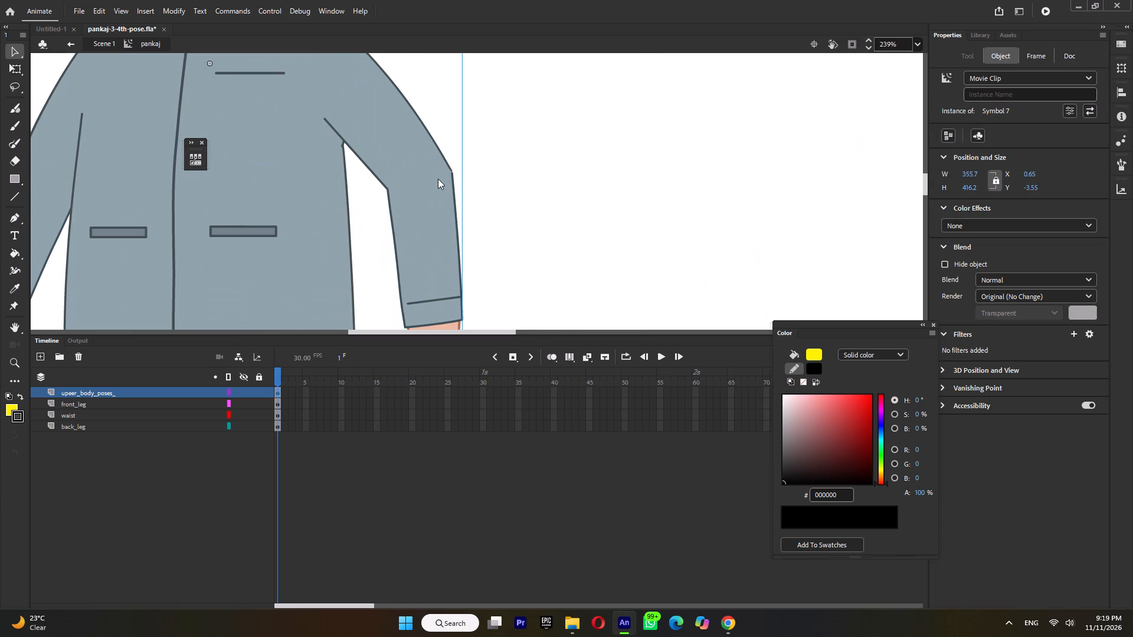
{"action": "key", "text": "ctrl+b"}
{"action": "scroll", "coordinate": [438, 179], "scroll_direction": "down", "scroll_amount": 5, "text": "ctrl"}
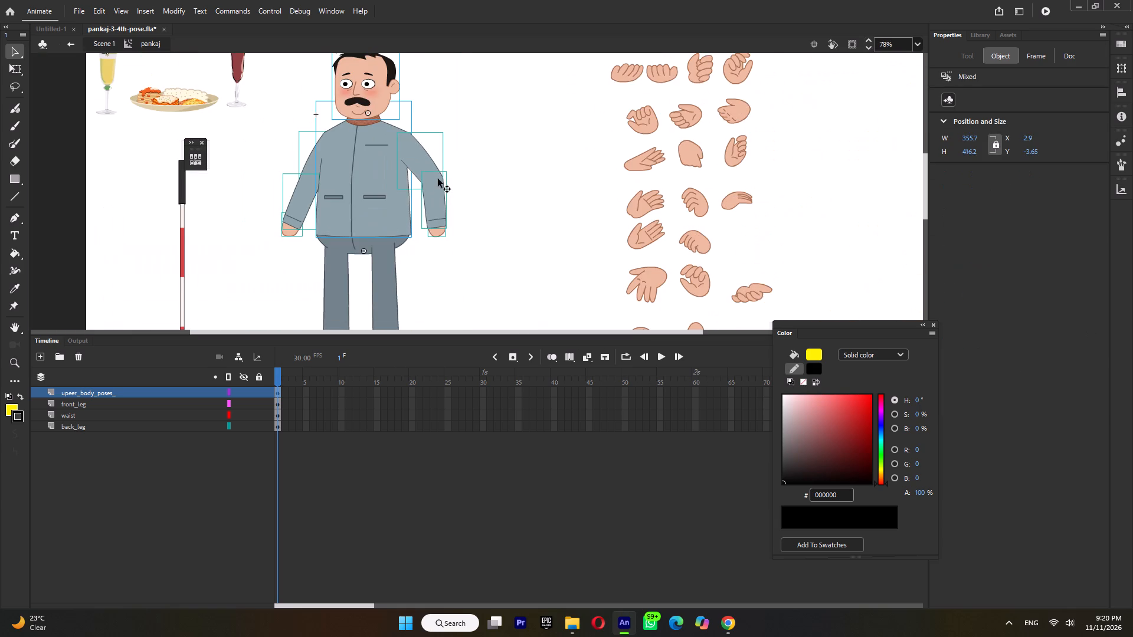
Break apart the front leg (Symbol 5) and the back leg (Symbol 6) into their individual parts.
{"action": "left_click", "coordinate": [389, 275]}
{"action": "scroll", "coordinate": [404, 235], "scroll_direction": "down", "scroll_amount": 3, "text": "ctrl"}
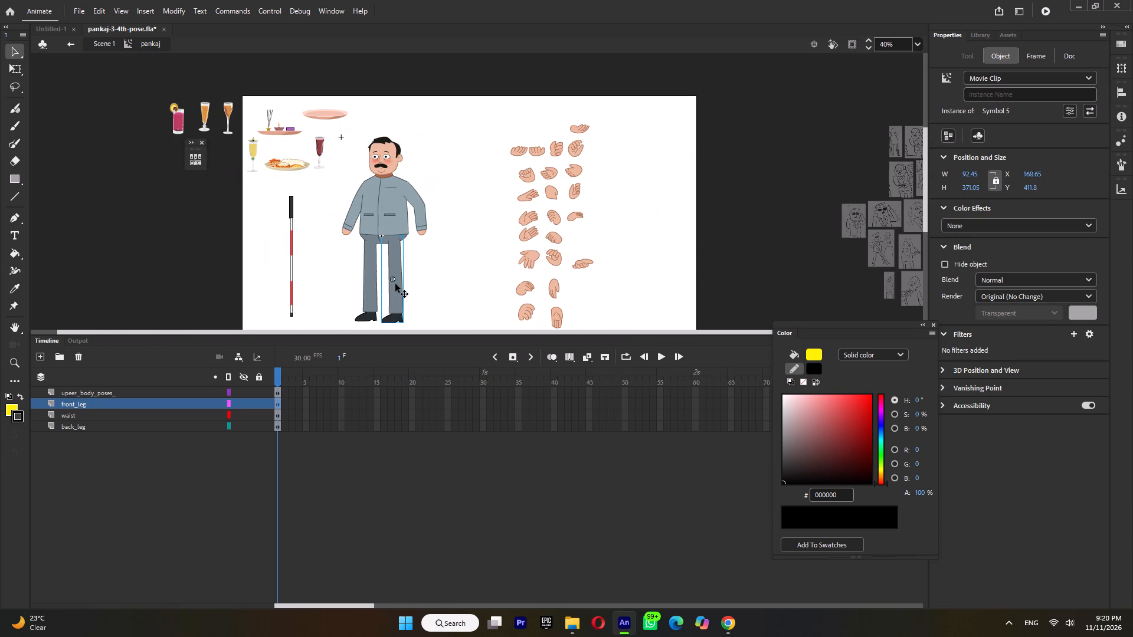
{"action": "key", "text": "ctrl+b"}
{"action": "left_click", "coordinate": [368, 275]}
{"action": "key", "text": "ctrl+b"}
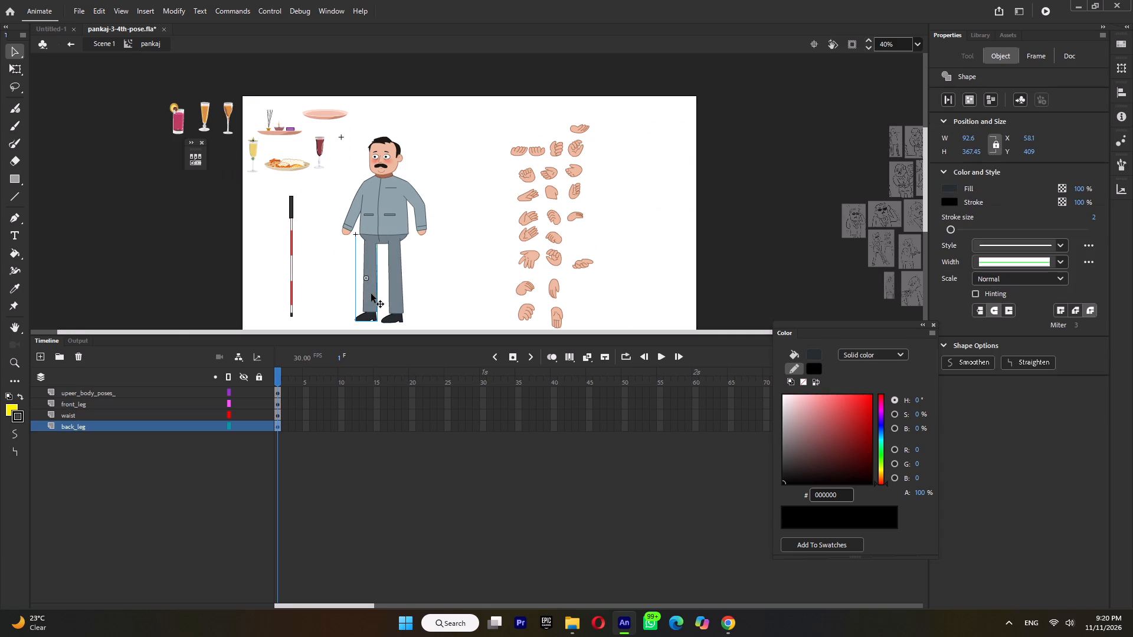
{"action": "left_click_drag", "start_coordinate": [457, 151], "coordinate": [289, 424]}
{"action": "scroll", "coordinate": [352, 290], "scroll_direction": "up", "scroll_amount": 4, "text": "ctrl"}
{"action": "key", "text": "ctrl+z"}
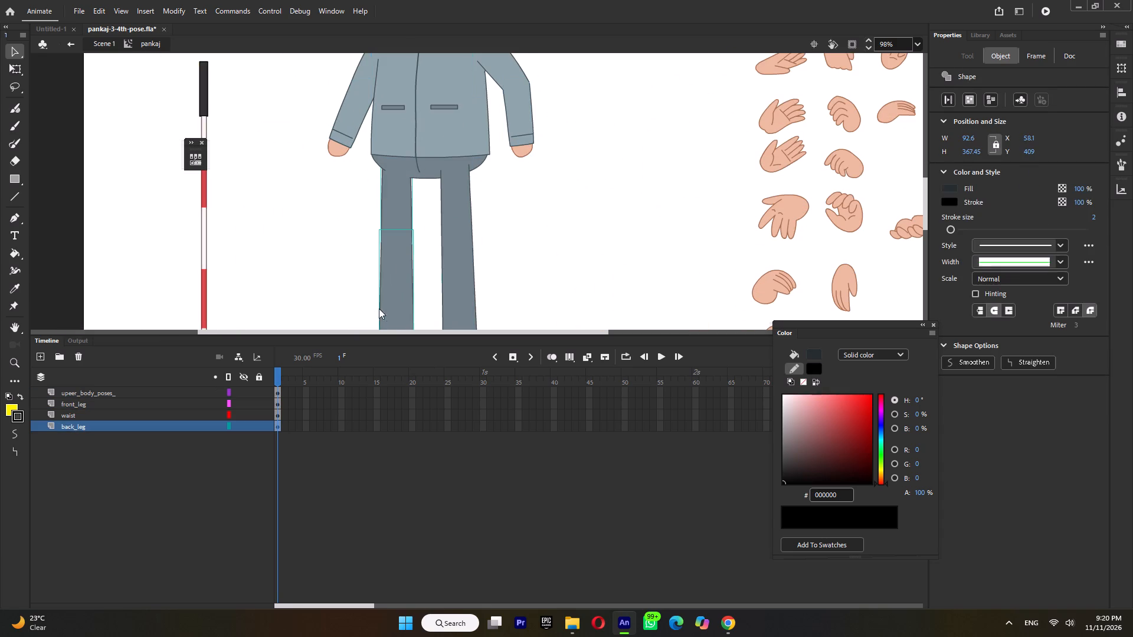
{"action": "key", "text": "ctrl+z"}
{"action": "scroll", "coordinate": [407, 273], "scroll_direction": "up", "scroll_amount": 2, "text": "ctrl"}
{"action": "scroll", "coordinate": [407, 272], "scroll_direction": "down", "scroll_amount": 6, "text": "ctrl"}
{"action": "scroll", "coordinate": [407, 271], "scroll_direction": "up", "scroll_amount": 7, "text": "ctrl"}
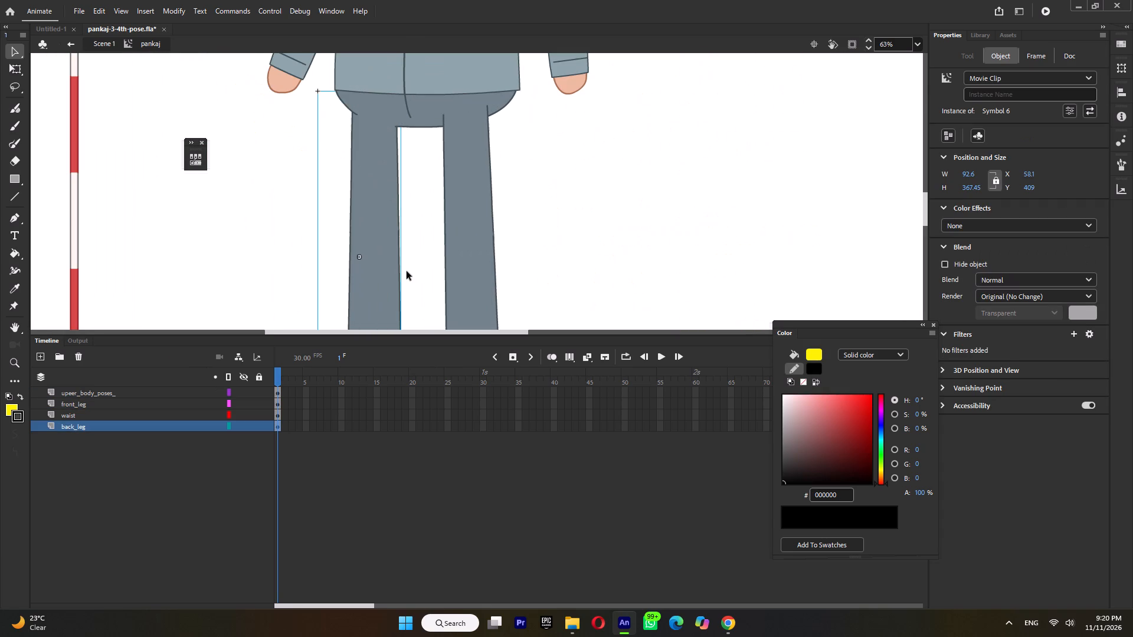
{"action": "key", "text": "ctrl+b"}
Select all of the character's parts and distribute them to separate layers.
{"action": "scroll", "coordinate": [411, 255], "scroll_direction": "down", "scroll_amount": 6, "text": "ctrl"}
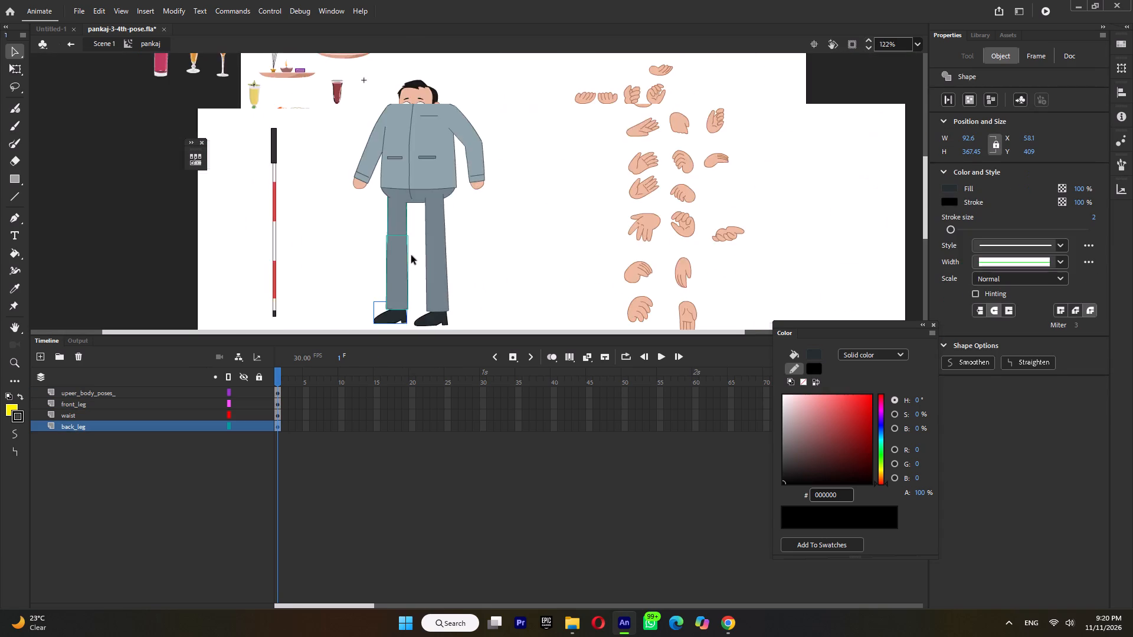
{"action": "scroll", "coordinate": [411, 255], "scroll_direction": "down", "scroll_amount": 3, "text": "ctrl"}
{"action": "left_click_drag", "start_coordinate": [466, 156], "coordinate": [356, 367]}
{"action": "key", "text": "ctrl+shift+d"}
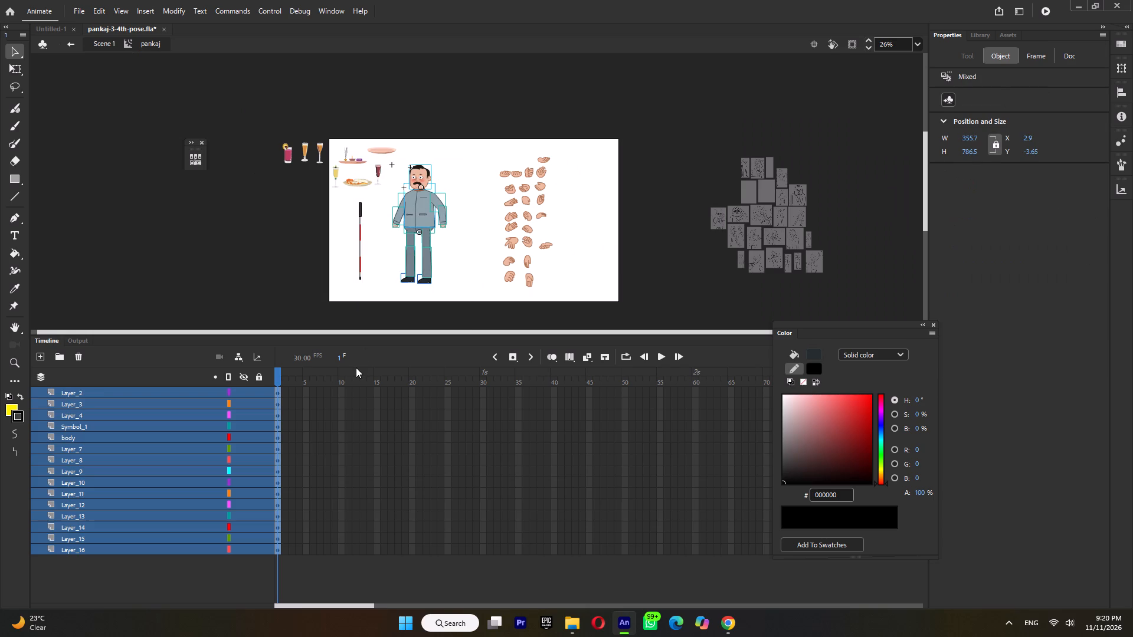
Extend the static frames of every body-part layer well beyond frame 70, finishing back at frame 1.
{"action": "key", "text": "ctrl+m"}
{"action": "left_click", "coordinate": [634, 362]}
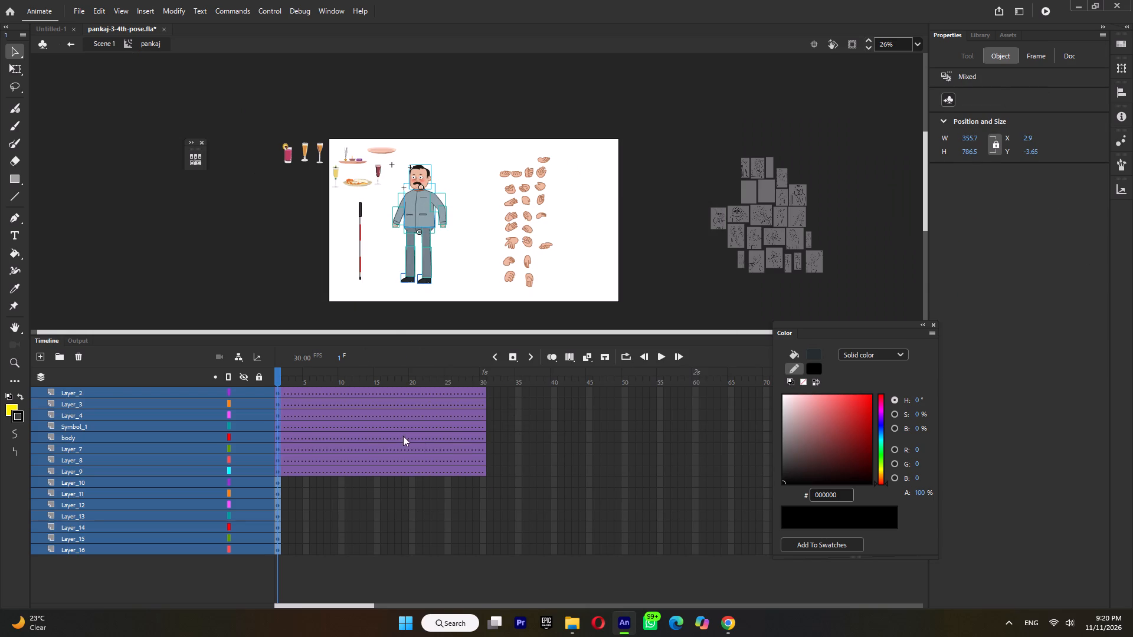
{"action": "key", "text": "ctrl+m"}
{"action": "left_click_drag", "start_coordinate": [507, 394], "coordinate": [660, 626]}
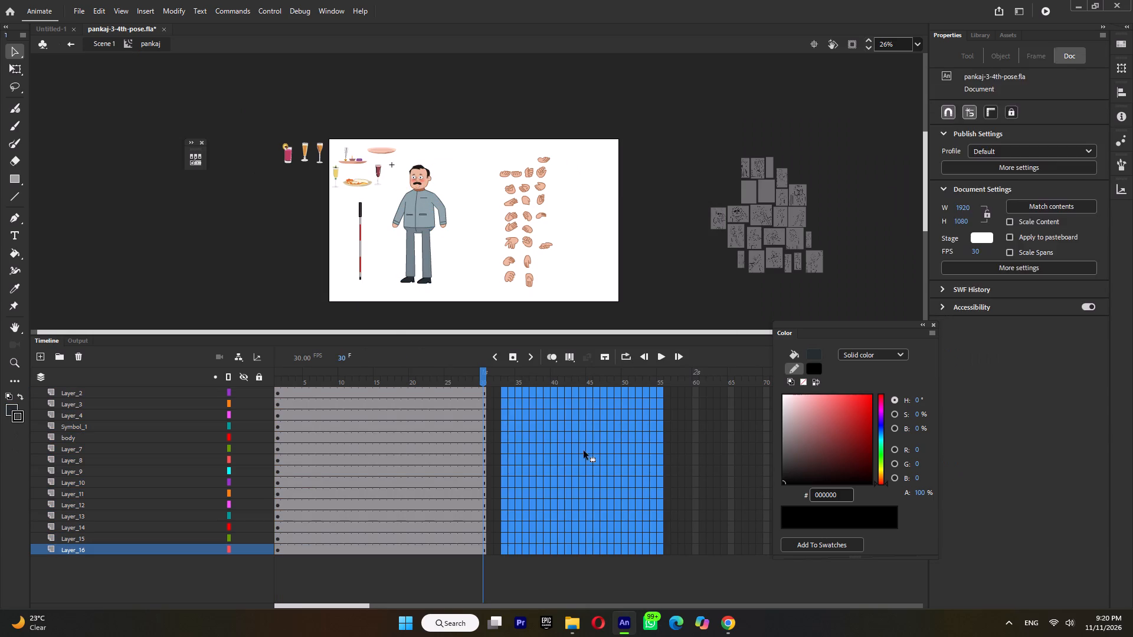
{"action": "key", "text": "F5"}
{"action": "key", "text": "F5"}
{"action": "key", "text": "F5"}
{"action": "key", "text": "F5"}
{"action": "key", "text": "F5"}
{"action": "key", "text": "F5"}
{"action": "key", "text": "F5"}
{"action": "key", "text": "F5"}
{"action": "key", "text": "F5"}
{"action": "key", "text": "F5"}
{"action": "key", "text": "F5"}
{"action": "key", "text": "F5"}
{"action": "key", "text": "F5"}
{"action": "key", "text": "F5"}
{"action": "key", "text": "F5"}
{"action": "key", "text": "F5"}
{"action": "key", "text": "F5"}
{"action": "key", "text": "F5"}
{"action": "key", "text": "F5"}
{"action": "key", "text": "F5"}
{"action": "left_click_drag", "start_coordinate": [309, 372], "coordinate": [158, 373]}
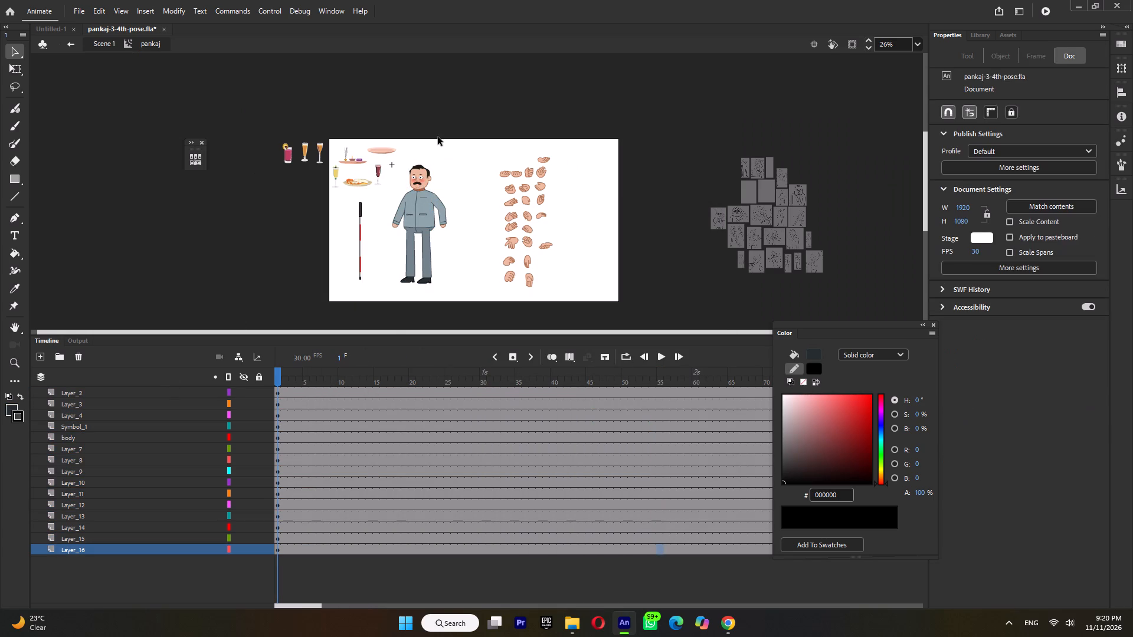
Set the looping of all body-part graphics except the head to play a single frame.
{"action": "left_click", "coordinate": [418, 171]}
{"action": "left_click_drag", "start_coordinate": [473, 197], "coordinate": [374, 259]}
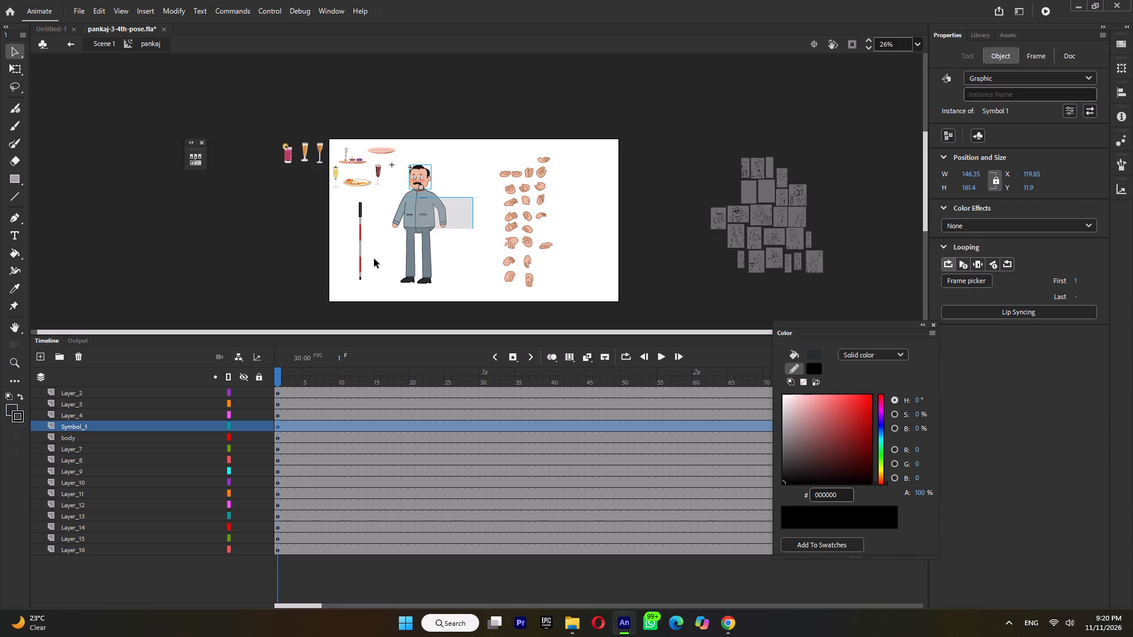
{"action": "left_click_drag", "start_coordinate": [374, 259], "coordinate": [306, 337]}
{"action": "left_click", "coordinate": [977, 248]}
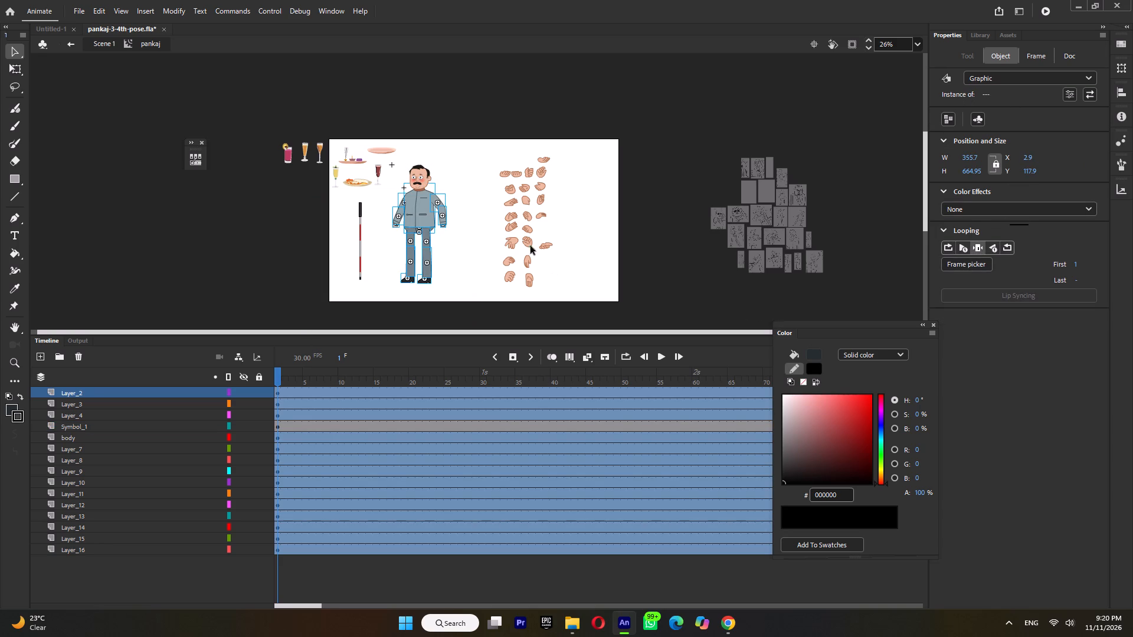
Return to Scene 1 and toggle the visibility of the pk_3_4th_f and Layer_4 layers to check their contents.
{"action": "double_click", "coordinate": [484, 199]}
{"action": "scroll", "coordinate": [418, 232], "scroll_direction": "up", "scroll_amount": 3, "text": "ctrl"}
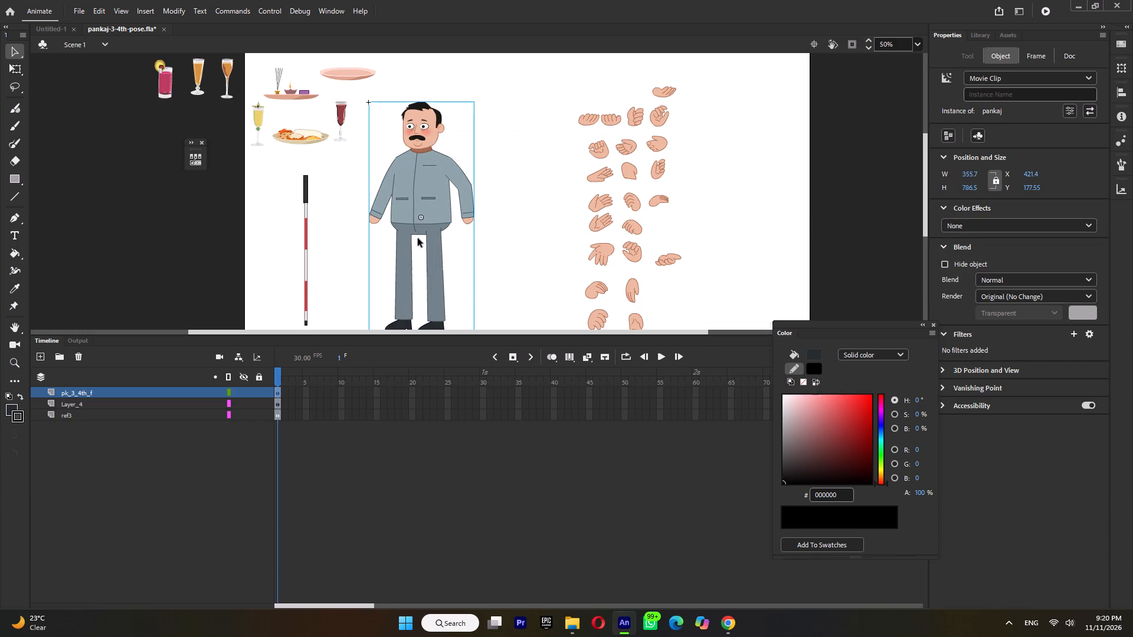
{"action": "left_click", "coordinate": [241, 393]}
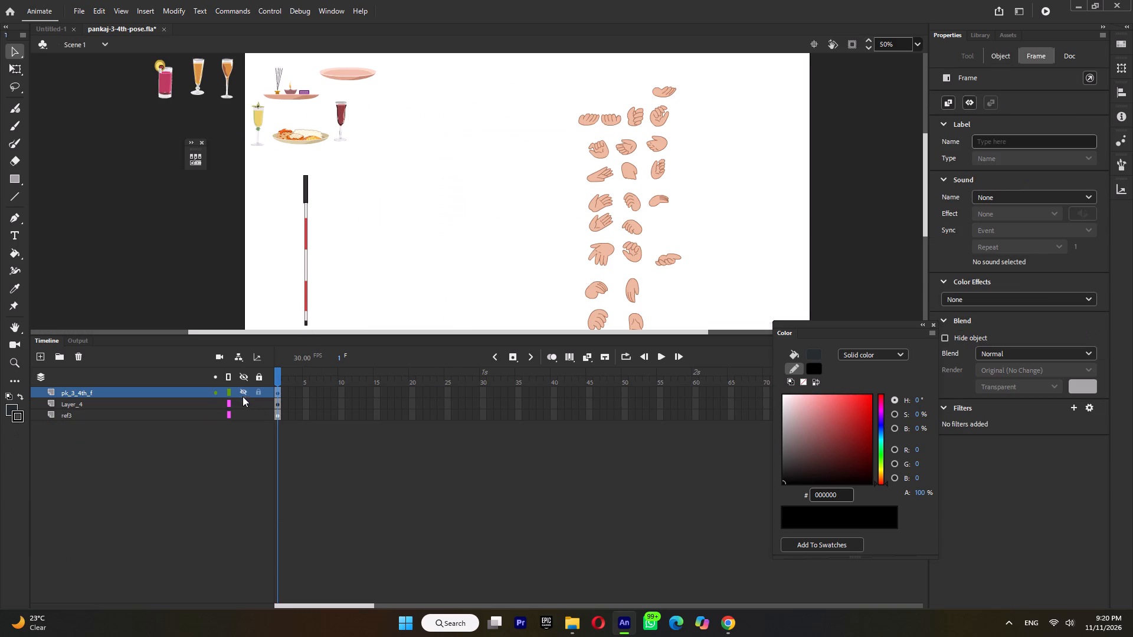
{"action": "left_click", "coordinate": [244, 400]}
{"action": "left_click", "coordinate": [244, 401]}
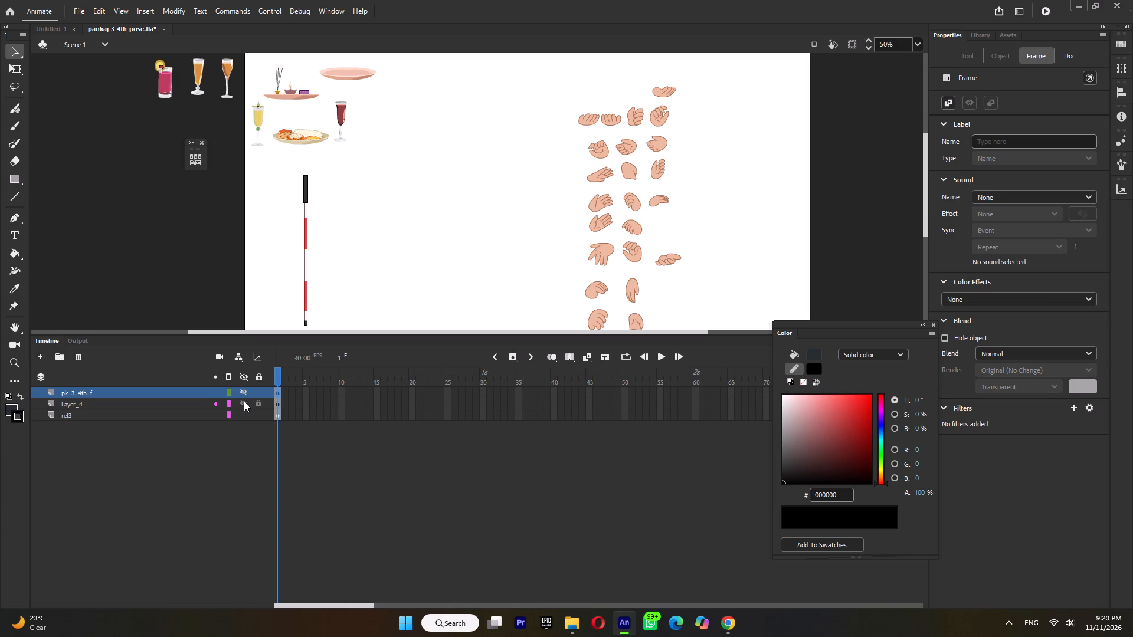
{"action": "left_click", "coordinate": [244, 401]}
{"action": "left_click", "coordinate": [244, 401]}
{"action": "left_click", "coordinate": [243, 395]}
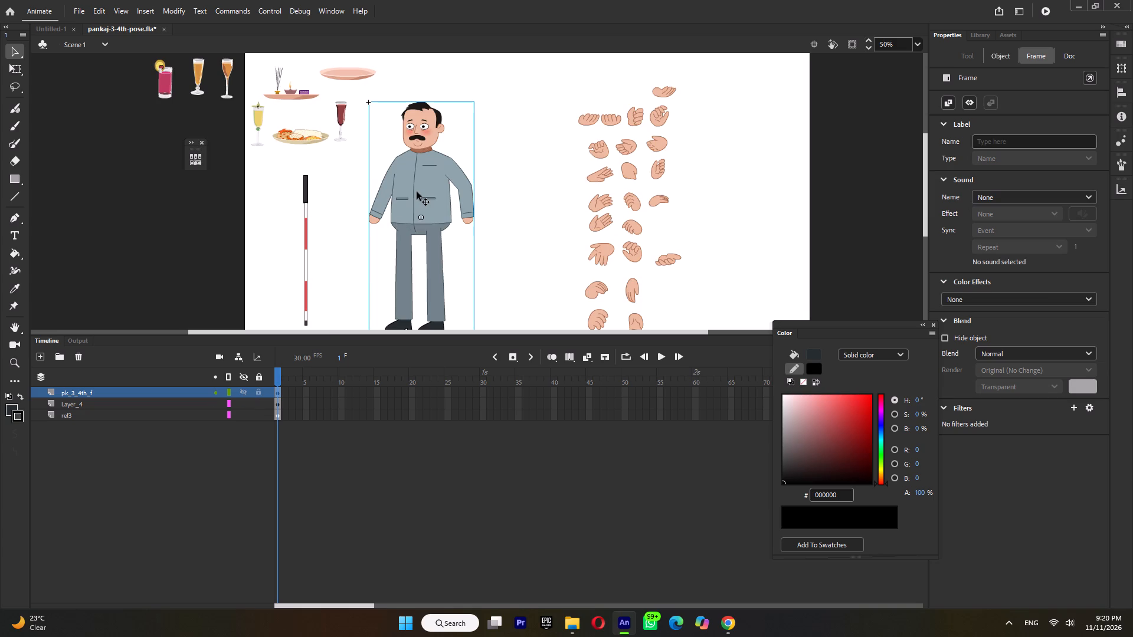
Look inside the pankaj symbol and its body graphic to check the restructured layers.
{"action": "double_click", "coordinate": [417, 192]}
{"action": "left_click", "coordinate": [417, 192]}
{"action": "left_click", "coordinate": [417, 192]}
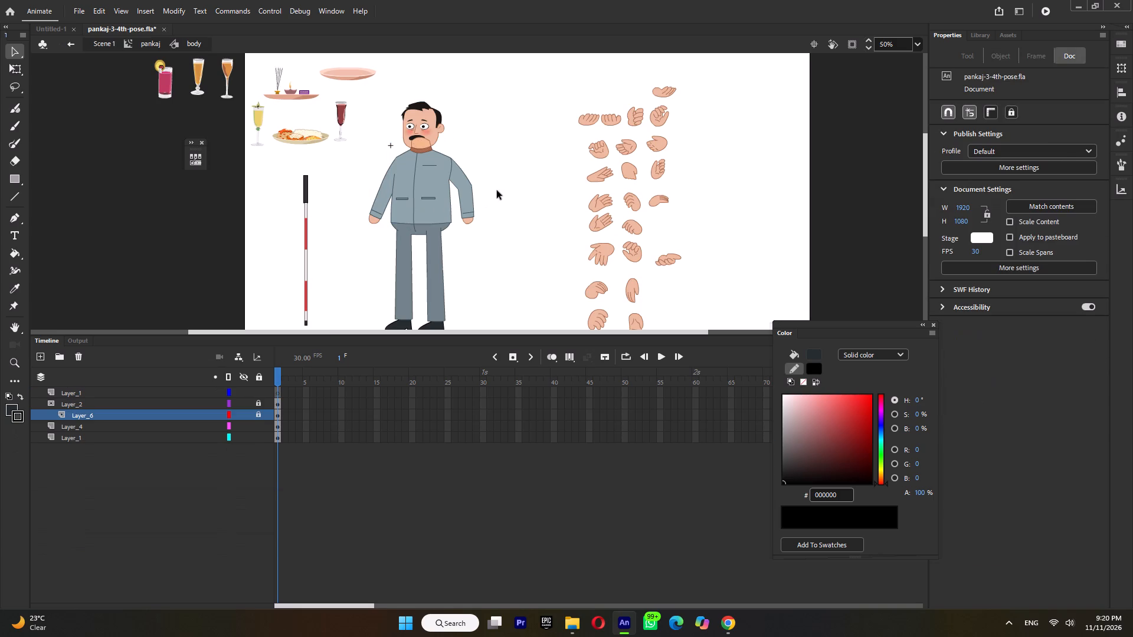
{"action": "double_click", "coordinate": [497, 191]}
{"action": "double_click", "coordinate": [407, 191]}
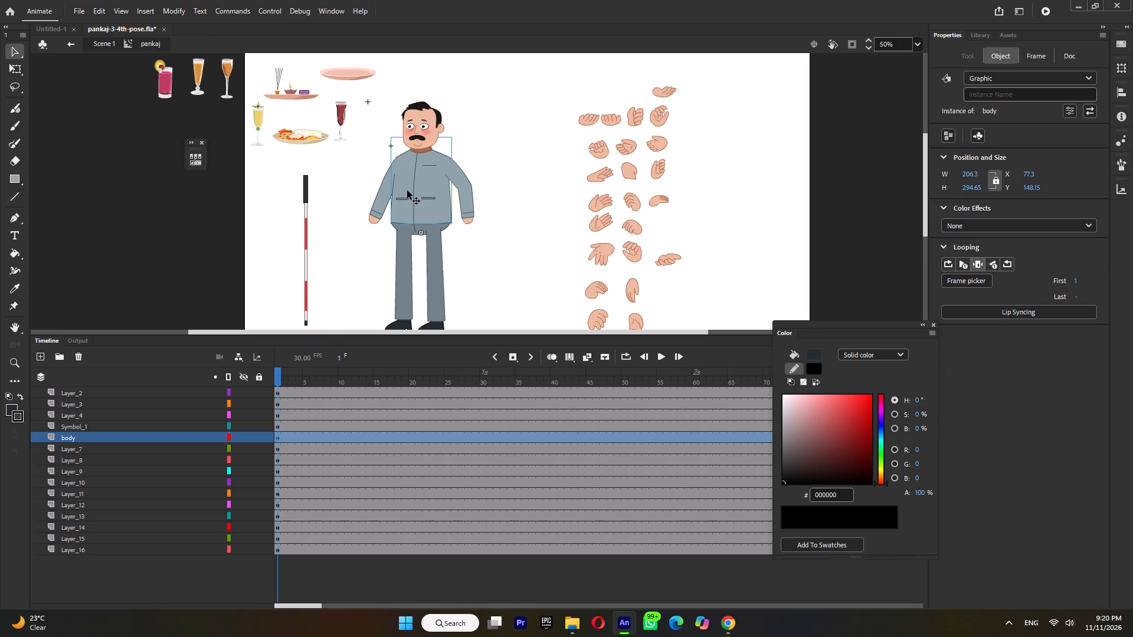
{"action": "double_click", "coordinate": [493, 155]}
Save the document as a new version named pankaj-3-4th-posev2 in the MPKD folder.
{"action": "left_click", "coordinate": [80, 13]}
{"action": "left_click", "coordinate": [94, 127]}
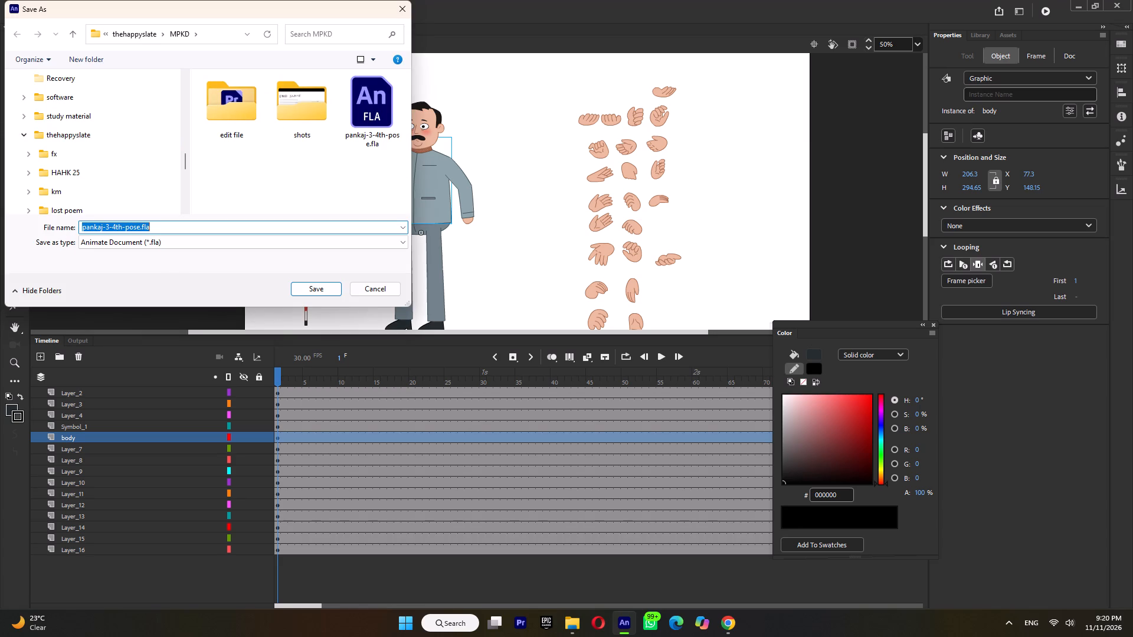
{"action": "left_click", "coordinate": [139, 226]}
{"action": "type", "text": "v2"}
{"action": "key", "text": "Return"}
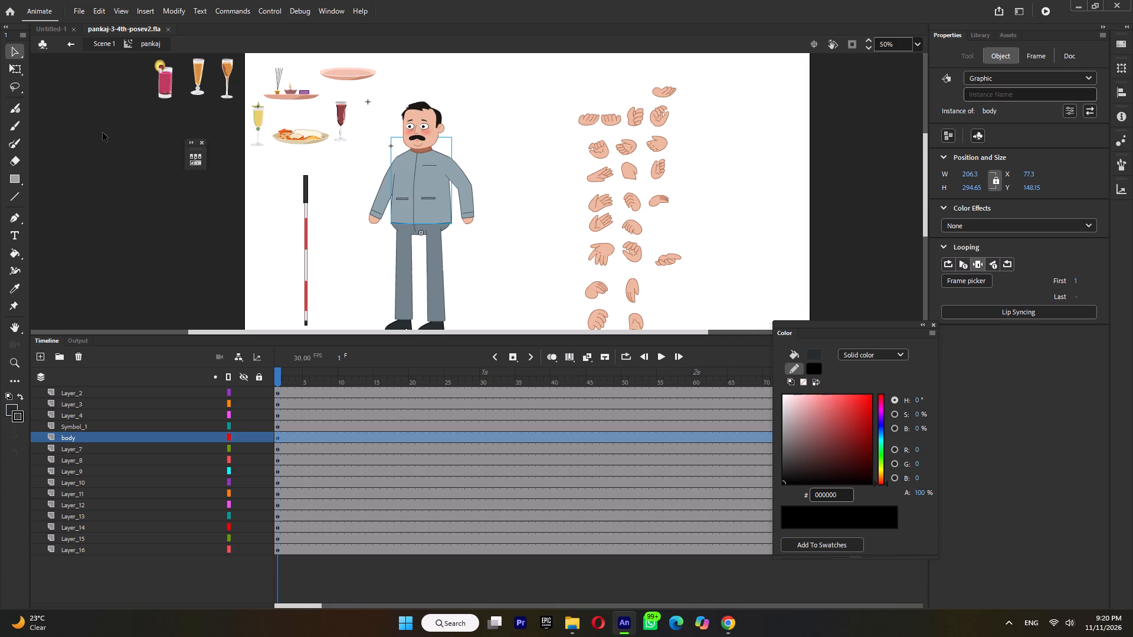
Open the original pankaj-3-4th-pose.fla from the MPKD folder in File Explorer.
{"action": "left_click", "coordinate": [578, 632]}
{"action": "left_click", "coordinate": [733, 251]}
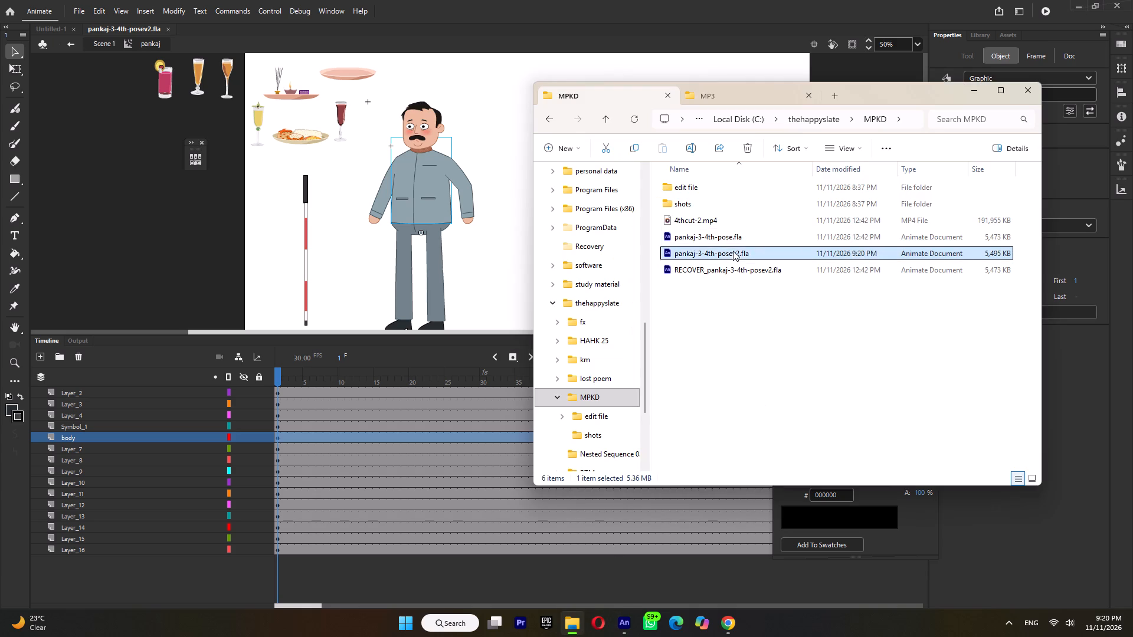
{"action": "double_click", "coordinate": [733, 241]}
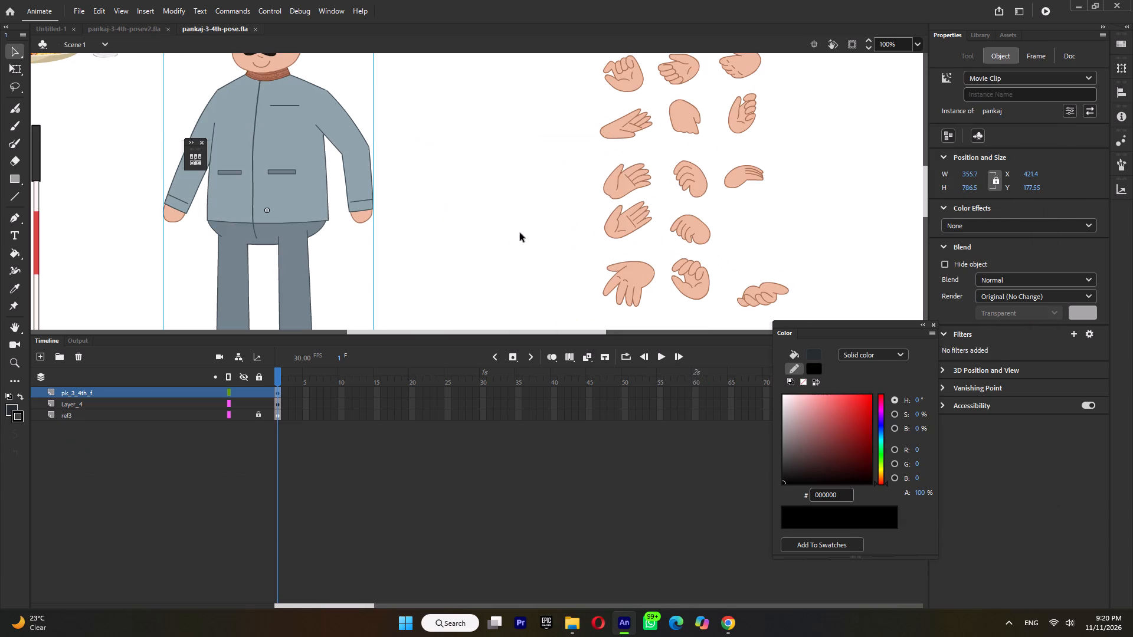
In the original file's pankaj symbol, open Symbol 10 at frame 2 and look inside Symbol 9 to examine the bent-over pose.
{"action": "double_click", "coordinate": [257, 203]}
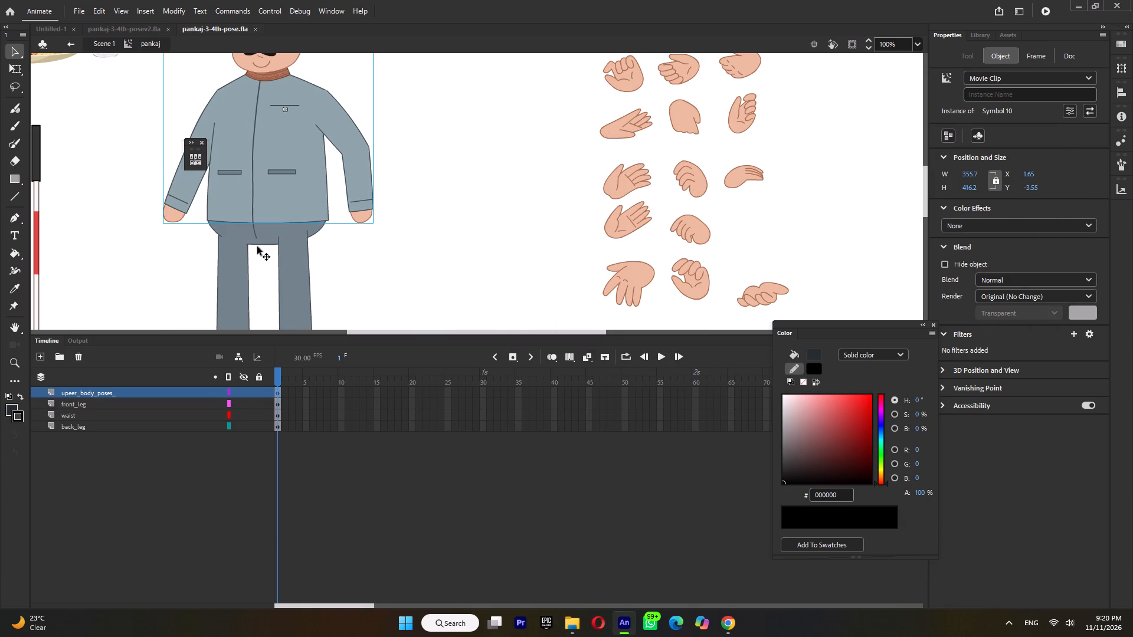
{"action": "scroll", "coordinate": [257, 247], "scroll_direction": "down", "scroll_amount": 3, "text": "ctrl"}
{"action": "double_click", "coordinate": [309, 203]}
{"action": "left_click_drag", "start_coordinate": [278, 370], "coordinate": [284, 375]}
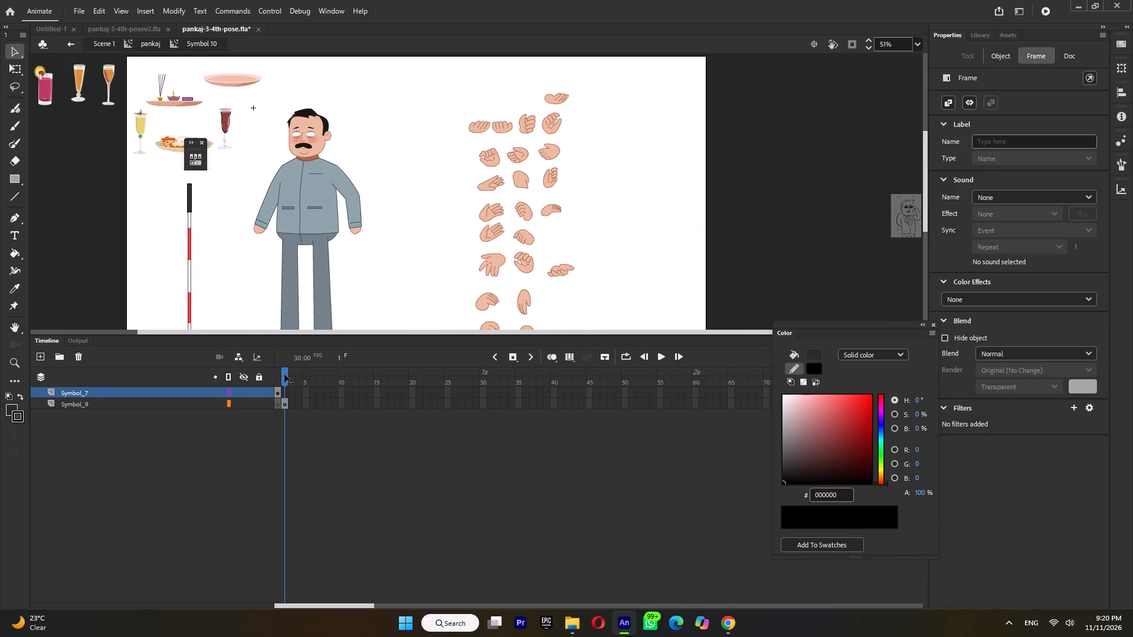
{"action": "left_click_drag", "start_coordinate": [284, 375], "coordinate": [285, 375]}
{"action": "left_click", "coordinate": [327, 206]}
{"action": "left_click", "coordinate": [327, 206]}
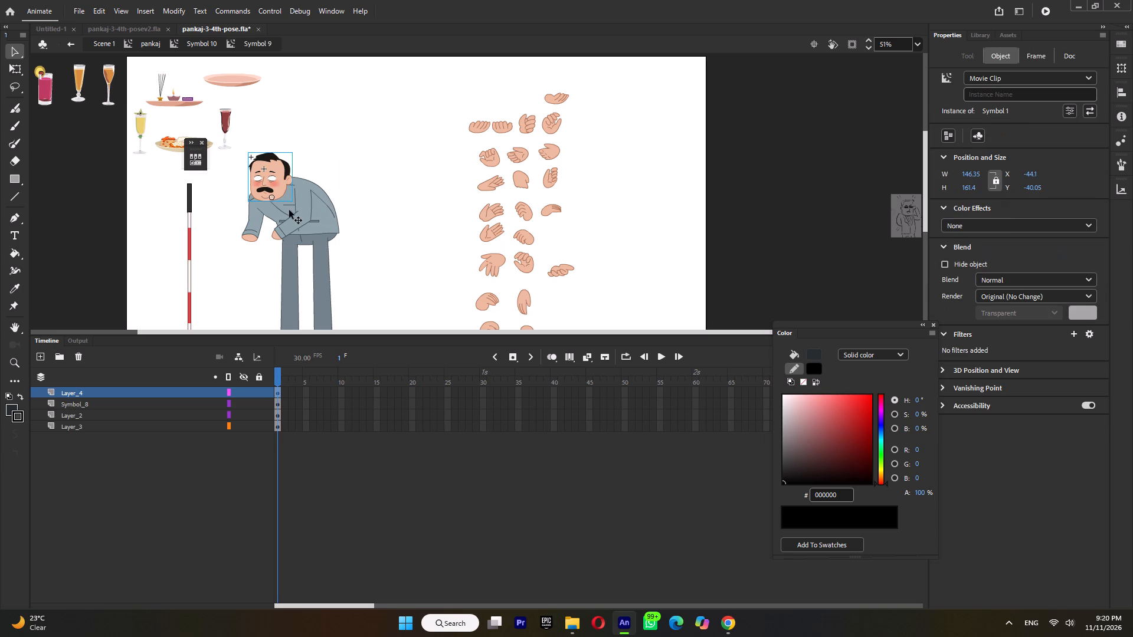
{"action": "scroll", "coordinate": [283, 202], "scroll_direction": "up", "scroll_amount": 4, "text": "ctrl"}
{"action": "double_click", "coordinate": [449, 205]}
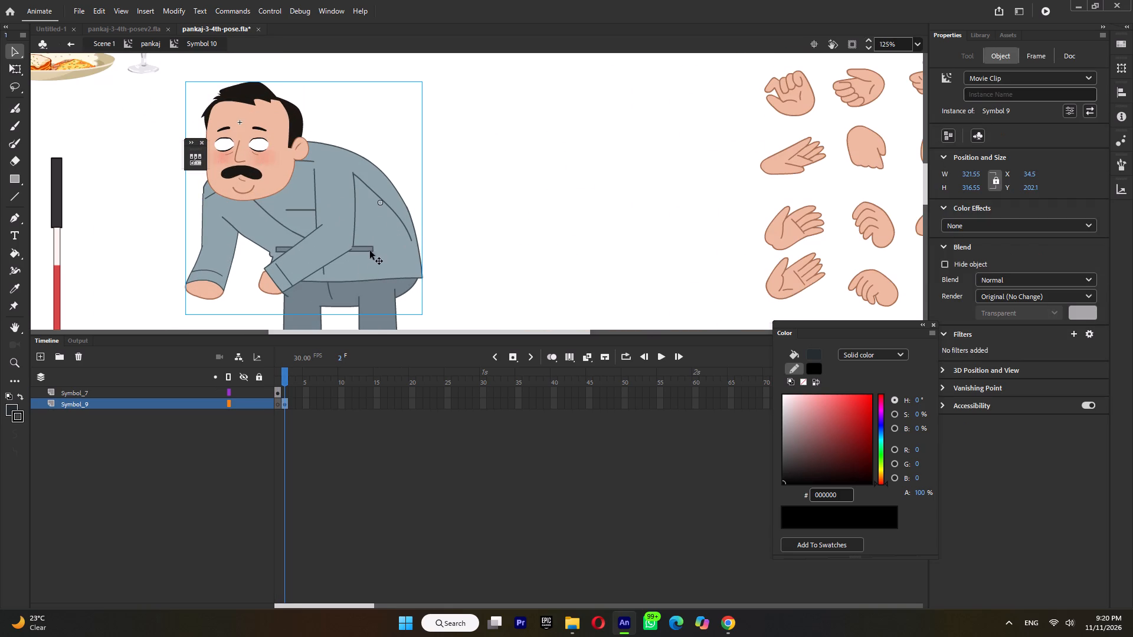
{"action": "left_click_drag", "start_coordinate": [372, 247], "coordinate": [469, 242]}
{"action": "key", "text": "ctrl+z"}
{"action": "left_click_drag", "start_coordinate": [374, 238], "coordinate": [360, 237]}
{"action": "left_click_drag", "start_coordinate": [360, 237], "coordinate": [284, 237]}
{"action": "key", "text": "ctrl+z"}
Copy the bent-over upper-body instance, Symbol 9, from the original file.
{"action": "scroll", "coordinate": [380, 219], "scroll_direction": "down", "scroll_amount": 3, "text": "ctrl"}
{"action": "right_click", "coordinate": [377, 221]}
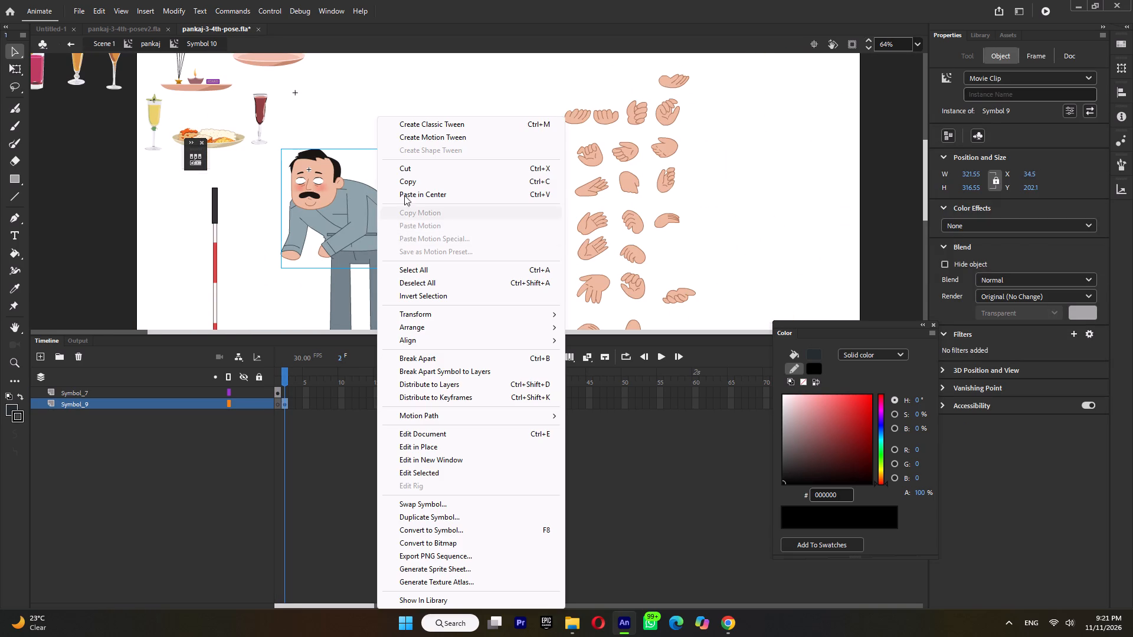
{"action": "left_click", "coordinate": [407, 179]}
In pankaj-3-4th-posev2, copy the leg parts from the pankaj symbol, paste them in place on a new Scene 1 layer and group them.
{"action": "left_click", "coordinate": [107, 28]}
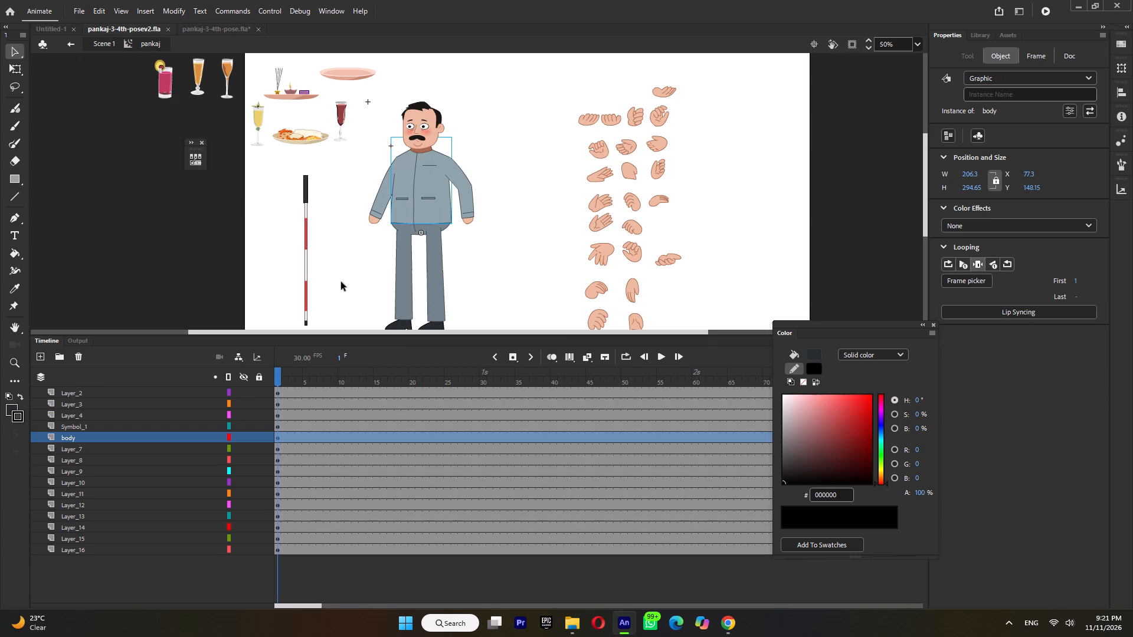
{"action": "left_click_drag", "start_coordinate": [461, 231], "coordinate": [368, 422]}
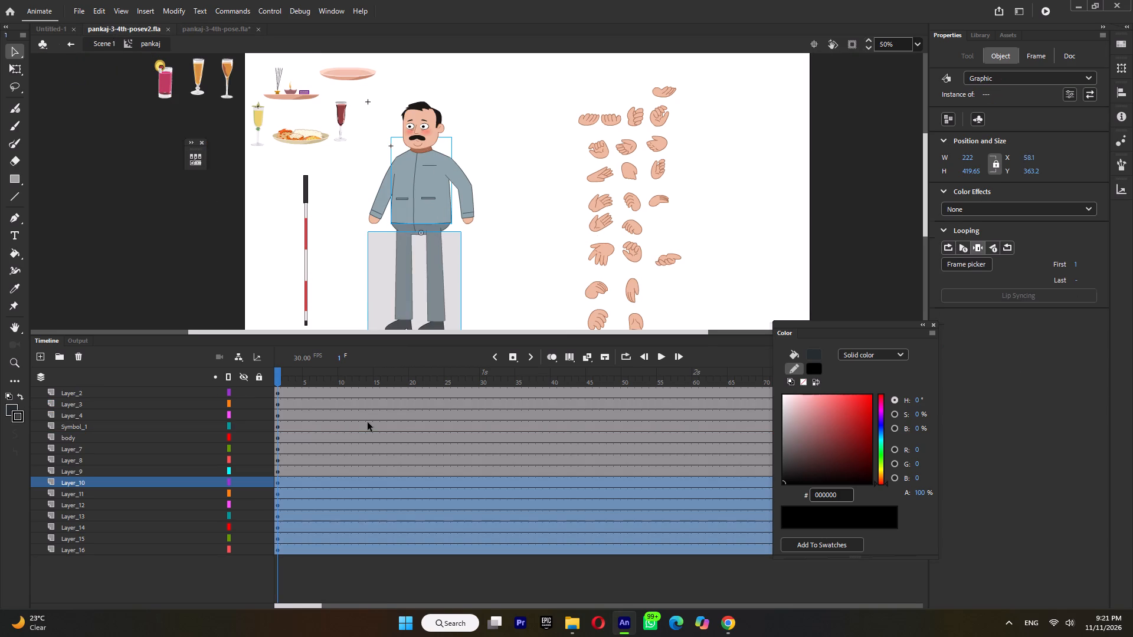
{"action": "key", "text": "ctrl+c"}
{"action": "double_click", "coordinate": [349, 272]}
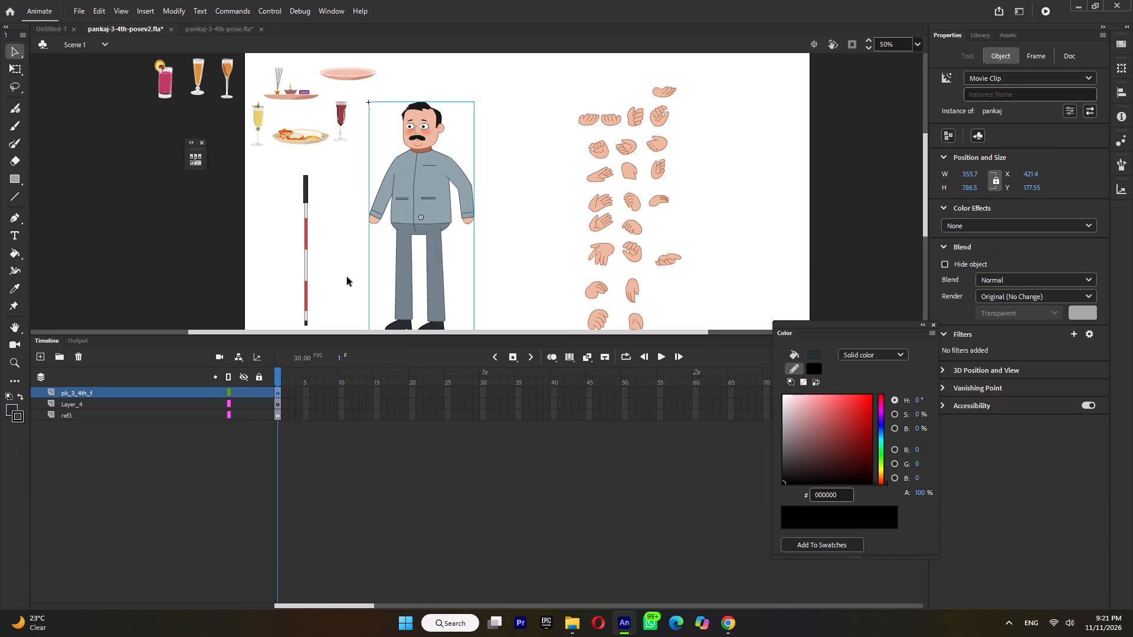
{"action": "left_click", "coordinate": [43, 352]}
{"action": "key", "text": "ctrl+shift+v"}
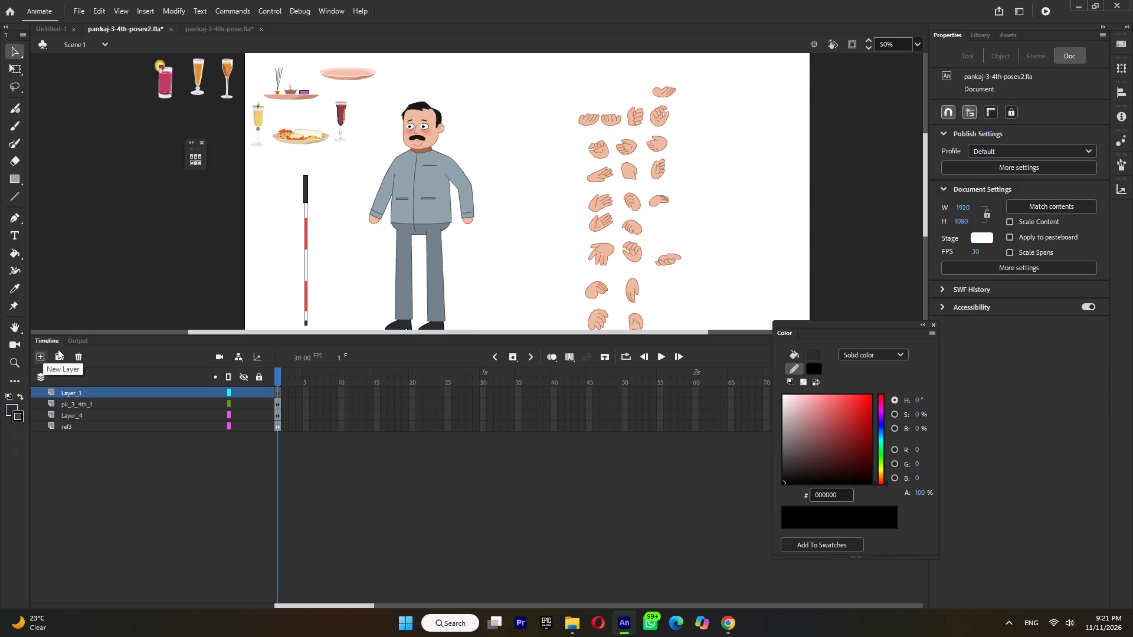
{"action": "key", "text": "ctrl+g"}
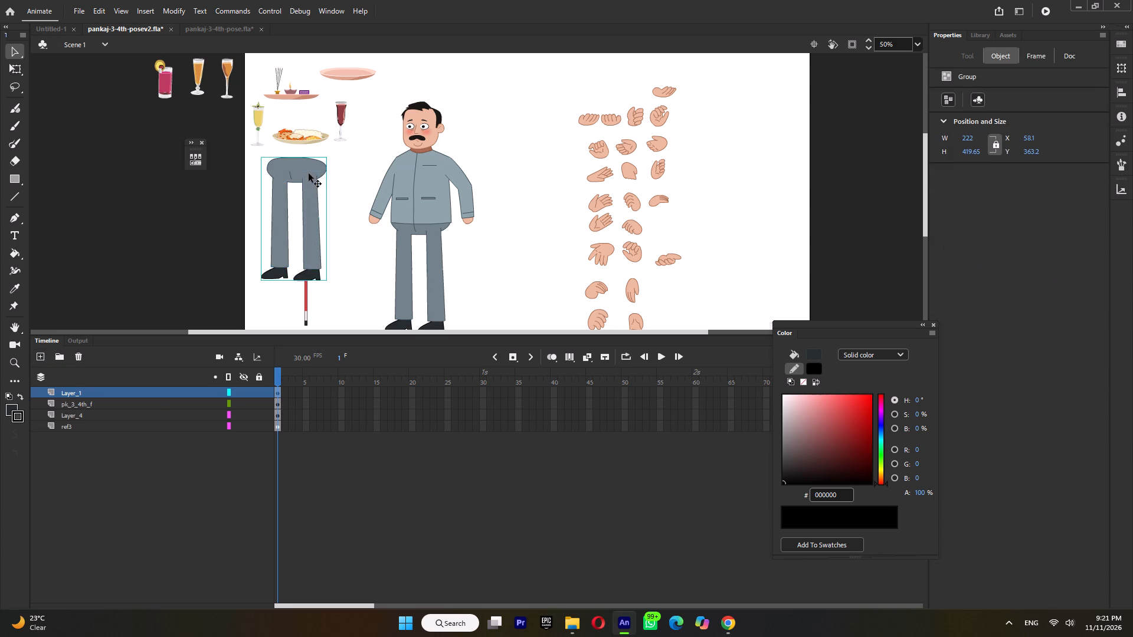
Position the pasted leg group exactly over the standing character's legs and open the group for editing.
{"action": "left_click_drag", "start_coordinate": [310, 173], "coordinate": [434, 227]}
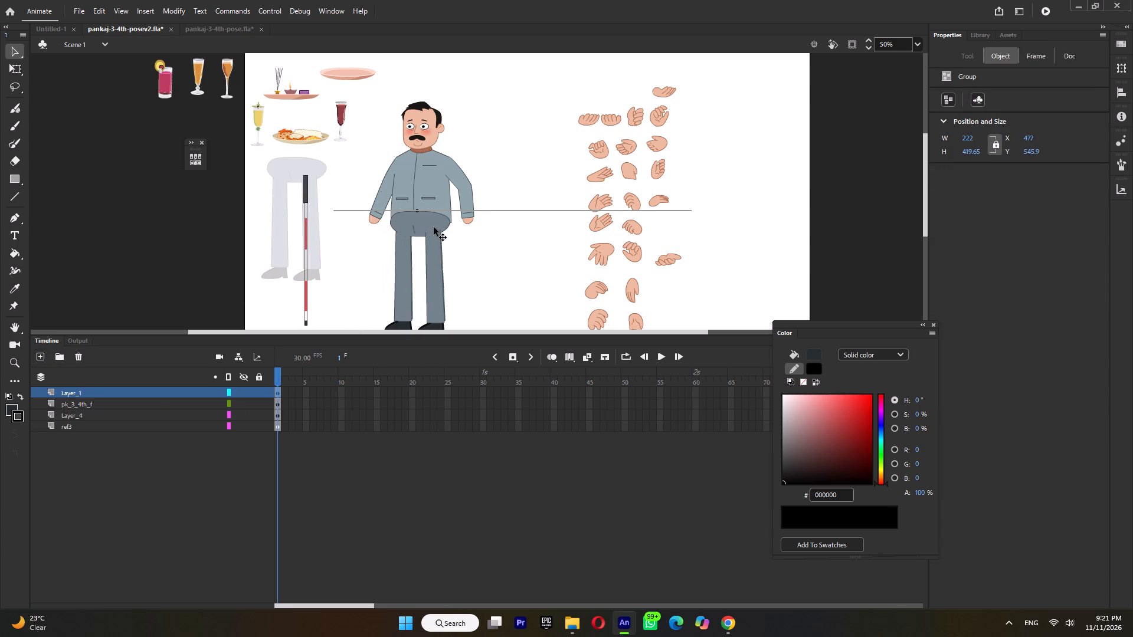
{"action": "left_click_drag", "start_coordinate": [434, 227], "coordinate": [434, 227]}
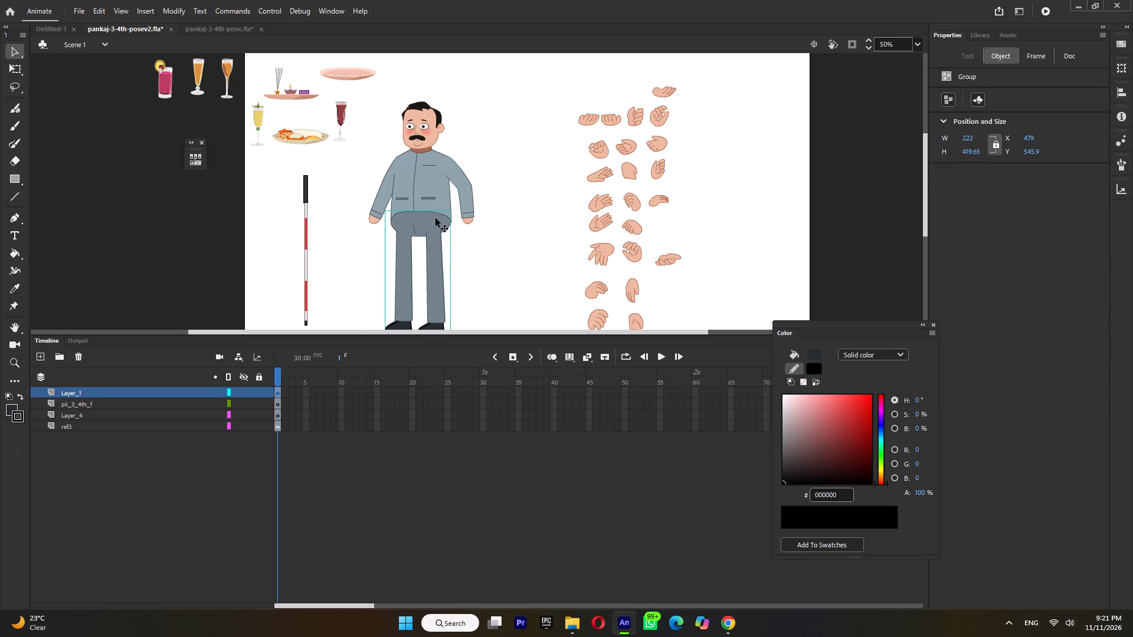
{"action": "scroll", "coordinate": [435, 218], "scroll_direction": "down", "scroll_amount": 3, "text": "ctrl"}
{"action": "scroll", "coordinate": [416, 305], "scroll_direction": "up", "scroll_amount": 5, "text": "ctrl"}
{"action": "scroll", "coordinate": [473, 237], "scroll_direction": "up", "scroll_amount": 3, "text": "ctrl"}
{"action": "left_click_drag", "start_coordinate": [495, 238], "coordinate": [495, 230]}
{"action": "scroll", "coordinate": [497, 271], "scroll_direction": "down", "scroll_amount": 6, "text": "ctrl"}
{"action": "double_click", "coordinate": [500, 212]}
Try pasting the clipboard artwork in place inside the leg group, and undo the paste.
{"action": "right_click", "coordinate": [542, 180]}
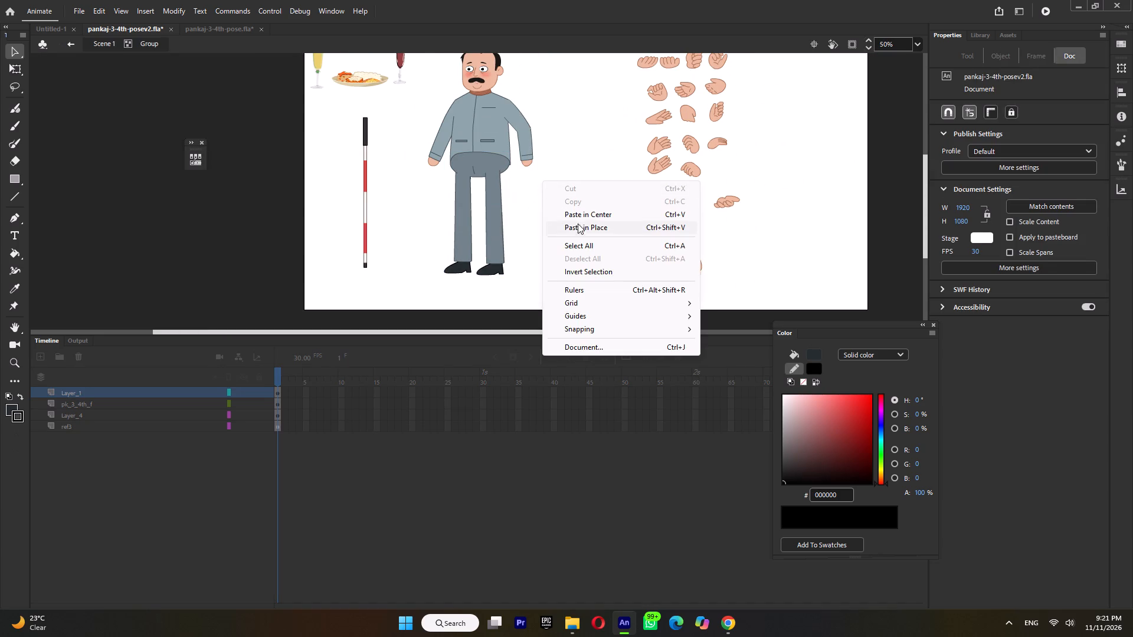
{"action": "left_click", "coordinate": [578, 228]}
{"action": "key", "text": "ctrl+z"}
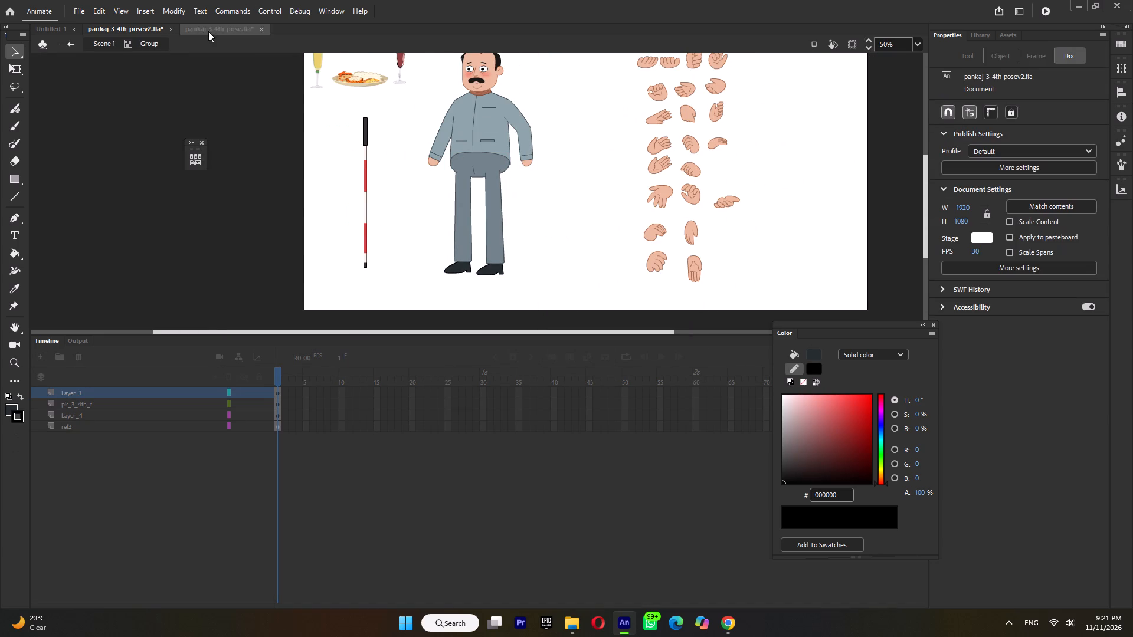
Copy all bent-over upper-body parts inside the original file's Symbol 9 and paste them in place into v2's leg group, putting duplicate items into a folder.
{"action": "left_click", "coordinate": [208, 31]}
{"action": "double_click", "coordinate": [378, 231]}
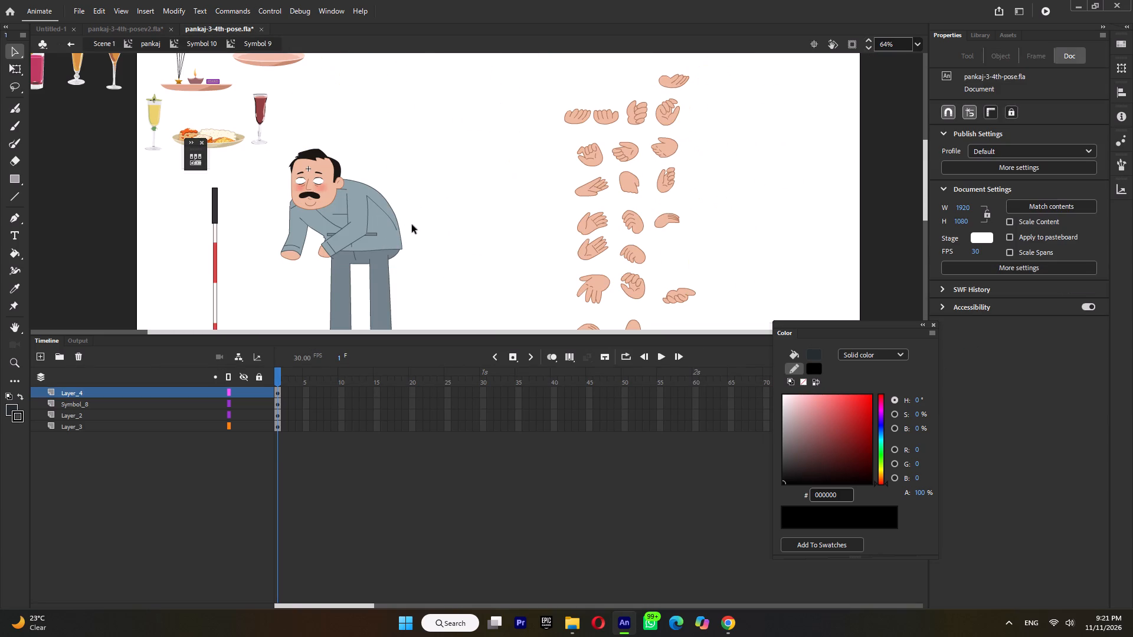
{"action": "left_click_drag", "start_coordinate": [434, 143], "coordinate": [251, 332]}
{"action": "right_click", "coordinate": [352, 222]}
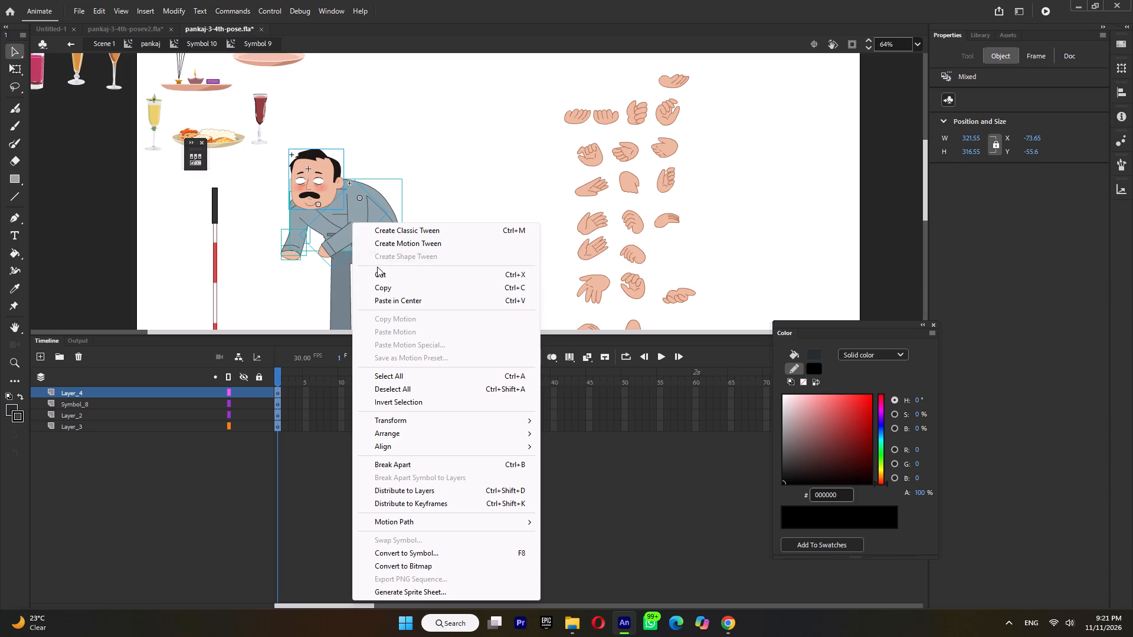
{"action": "left_click", "coordinate": [372, 290]}
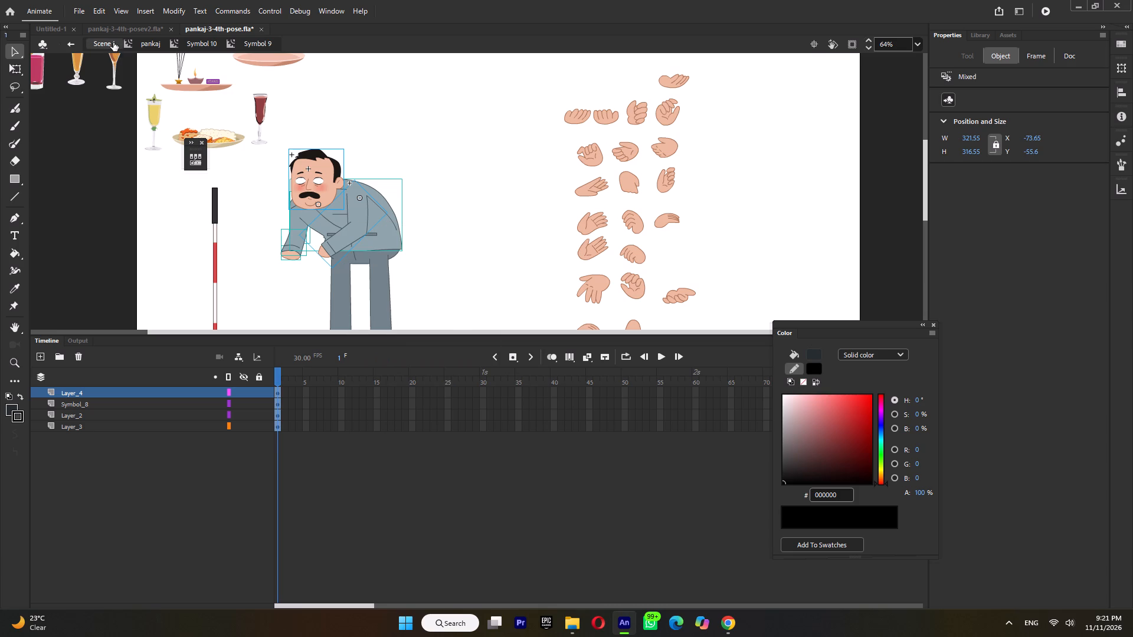
{"action": "left_click", "coordinate": [119, 31]}
{"action": "right_click", "coordinate": [404, 198]}
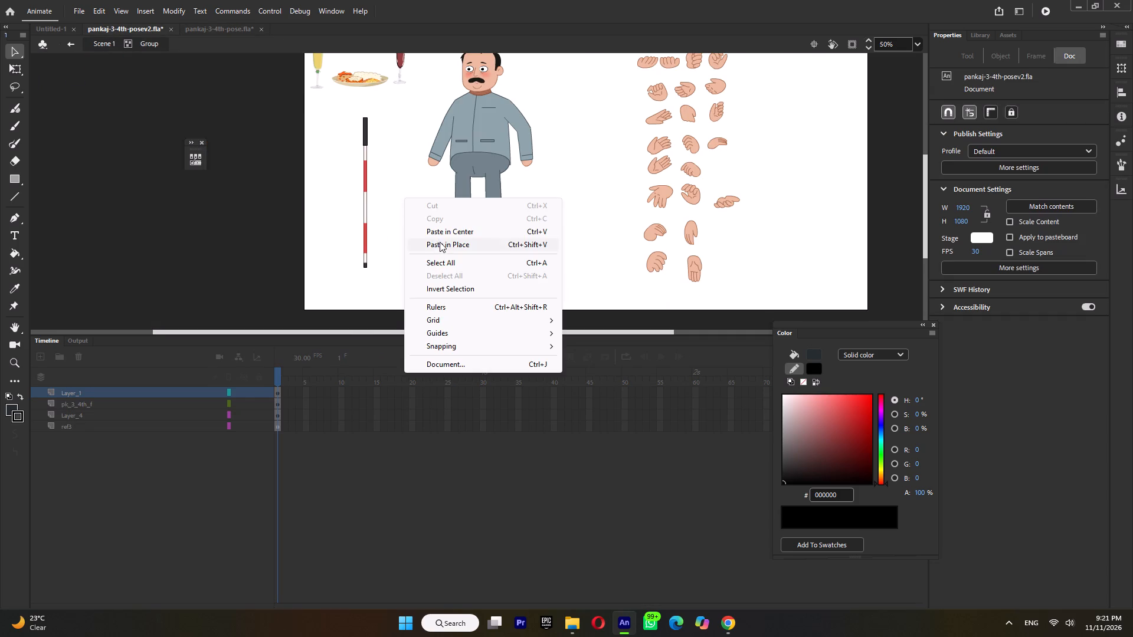
{"action": "left_click", "coordinate": [440, 243]}
{"action": "left_click", "coordinate": [542, 330]}
{"action": "left_click", "coordinate": [594, 369]}
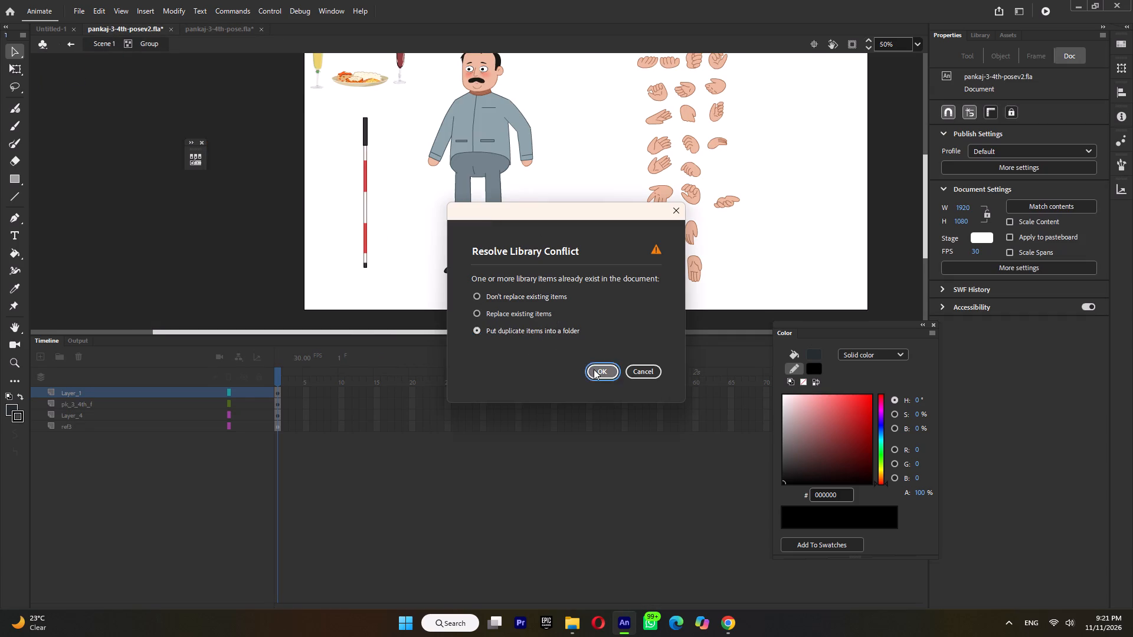
Fit the pasted bent-over upper body onto the hips of the leg group, at about X 379, Y 319.
{"action": "left_click_drag", "start_coordinate": [340, 54], "coordinate": [484, 168]}
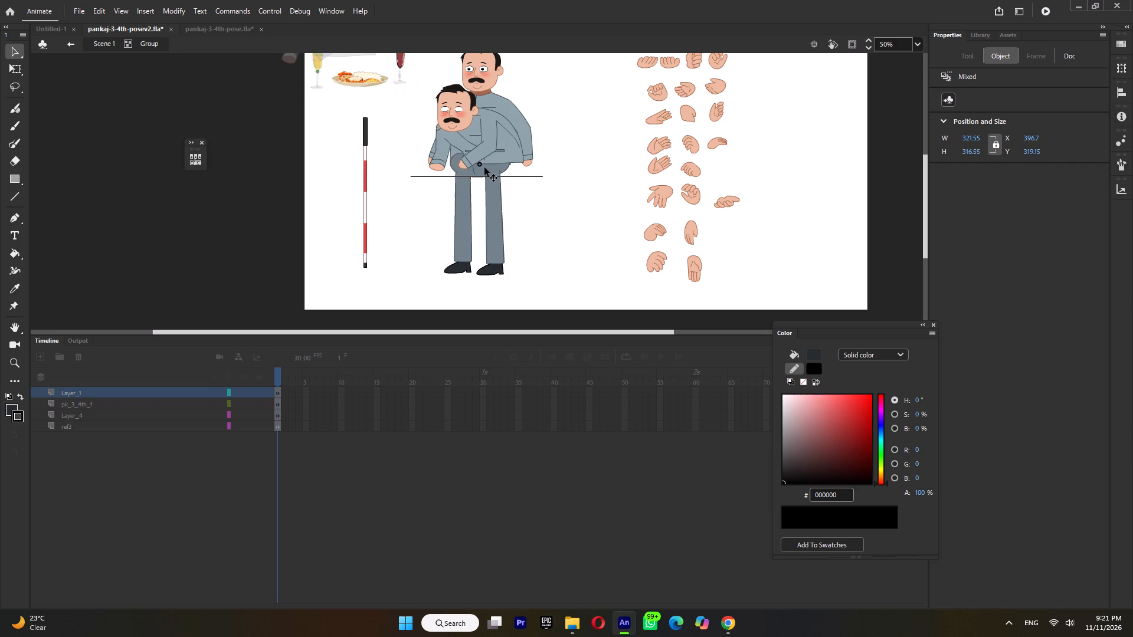
{"action": "left_click_drag", "start_coordinate": [484, 168], "coordinate": [469, 164]}
{"action": "scroll", "coordinate": [495, 146], "scroll_direction": "up", "scroll_amount": 5, "text": "ctrl"}
{"action": "left_click_drag", "start_coordinate": [488, 177], "coordinate": [499, 177]}
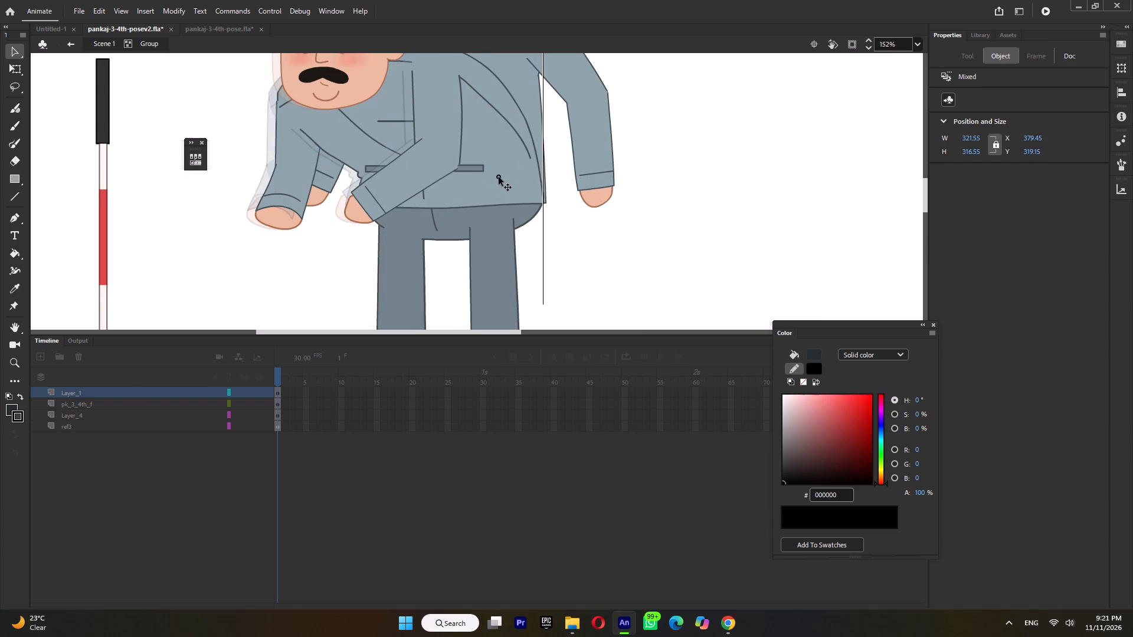
{"action": "left_click_drag", "start_coordinate": [499, 177], "coordinate": [497, 177]}
{"action": "scroll", "coordinate": [507, 200], "scroll_direction": "down", "scroll_amount": 3, "text": "ctrl"}
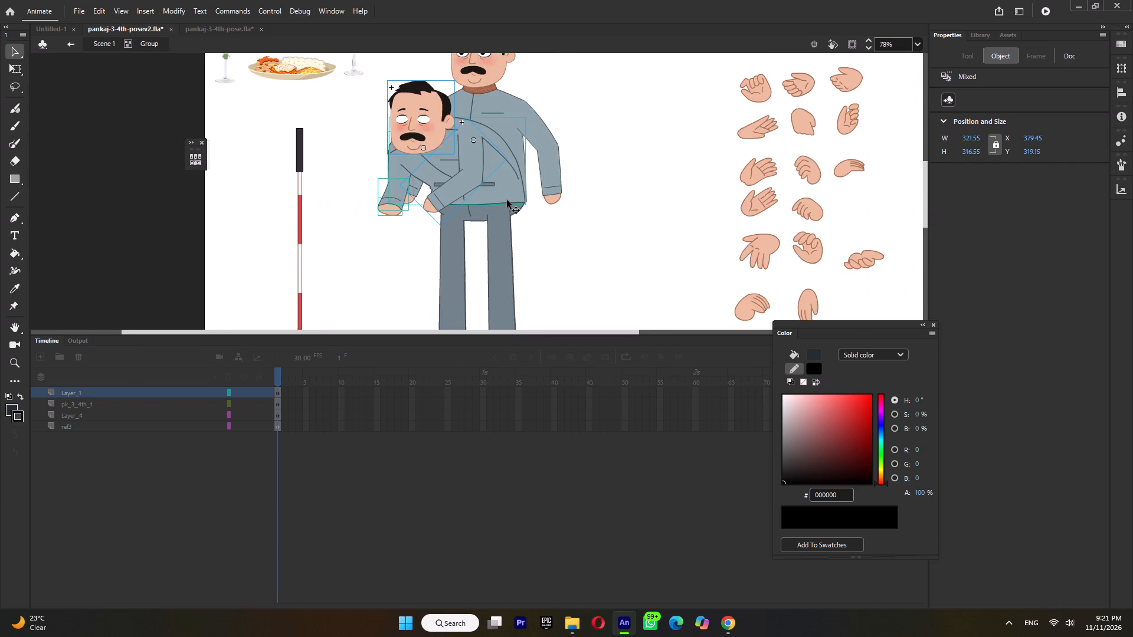
{"action": "scroll", "coordinate": [507, 200], "scroll_direction": "down", "scroll_amount": 3, "text": "ctrl"}
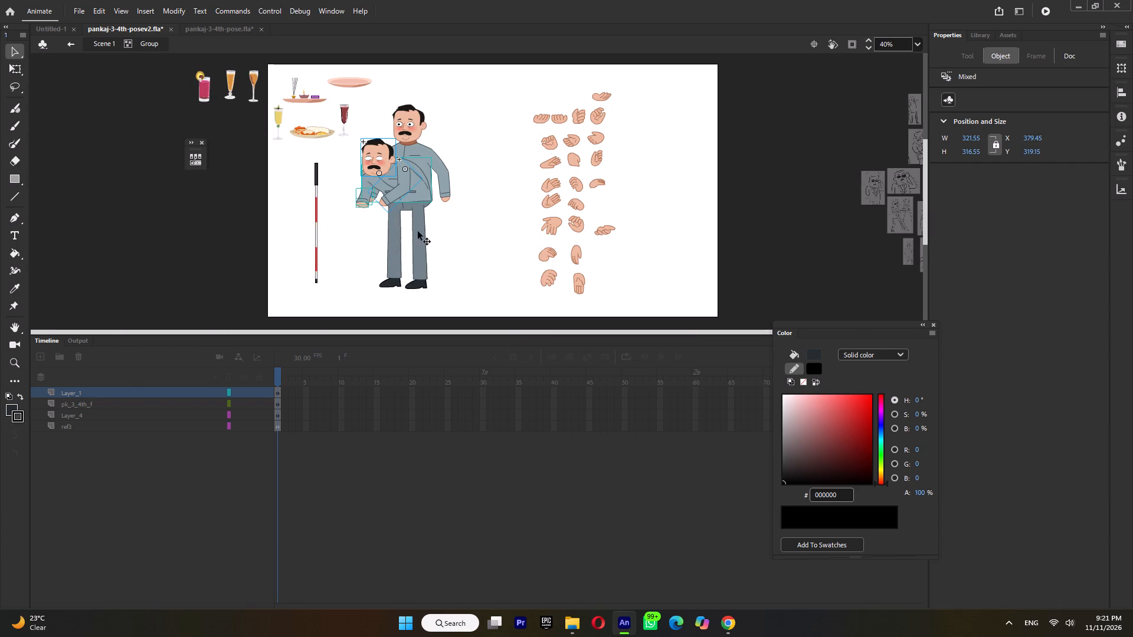
Leave the group and move the complete bent-over figure beside the standing character, at about X 797, Y 319.
{"action": "double_click", "coordinate": [440, 231]}
{"action": "left_click_drag", "start_coordinate": [411, 189], "coordinate": [513, 183]}
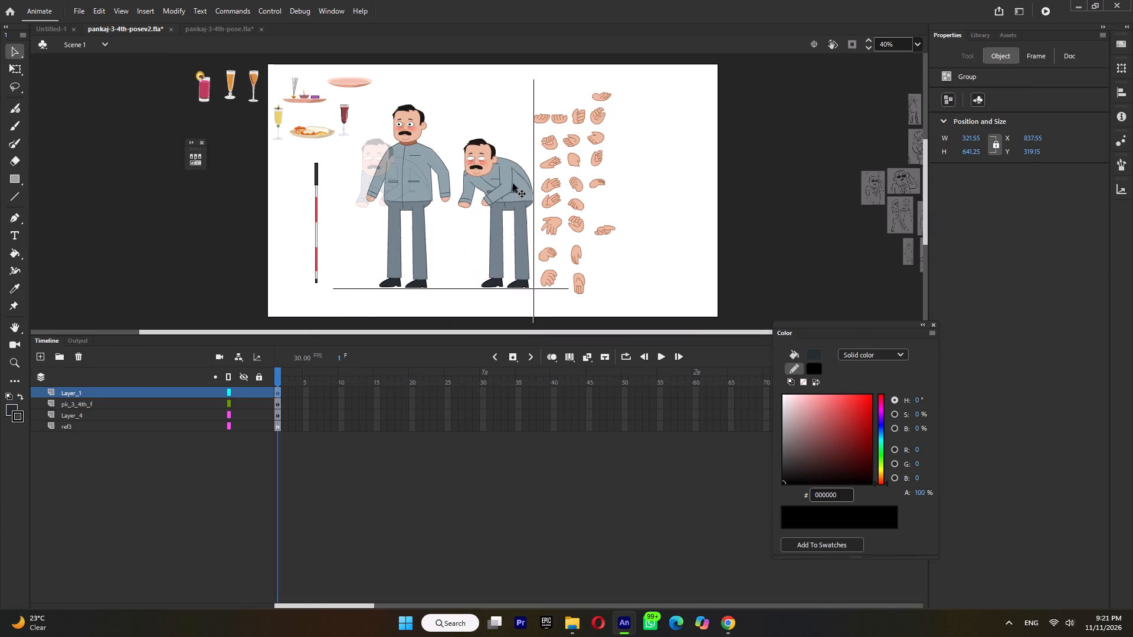
{"action": "left_click_drag", "start_coordinate": [513, 183], "coordinate": [509, 188]}
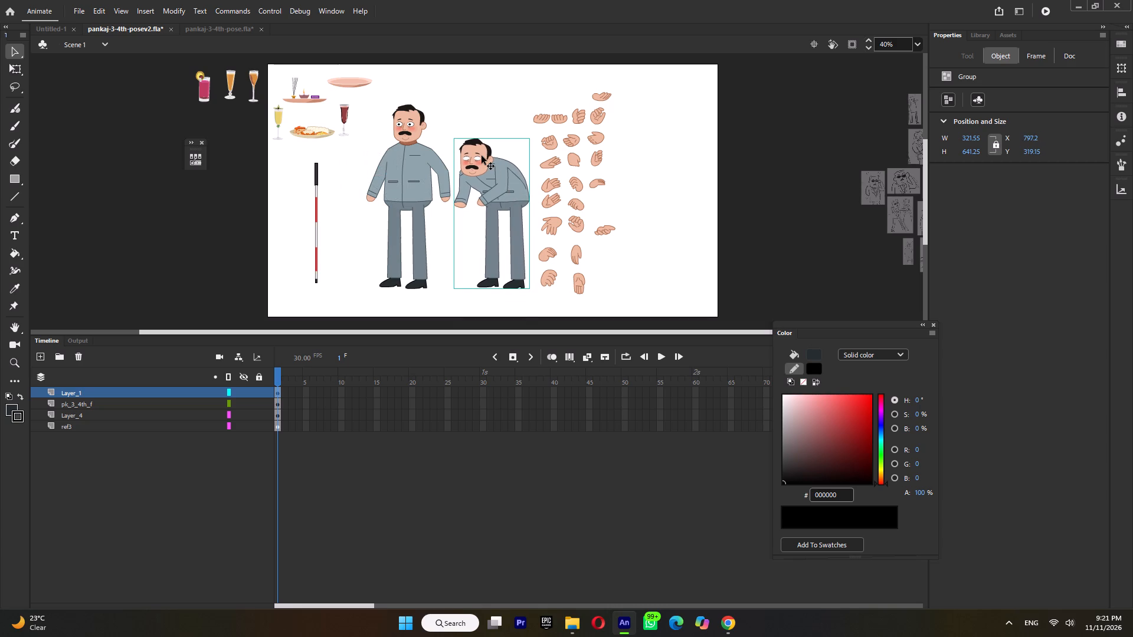
Copy the standing character's head graphic, Symbol 1, from inside the pankaj symbol.
{"action": "left_click", "coordinate": [413, 122]}
{"action": "double_click", "coordinate": [413, 122]}
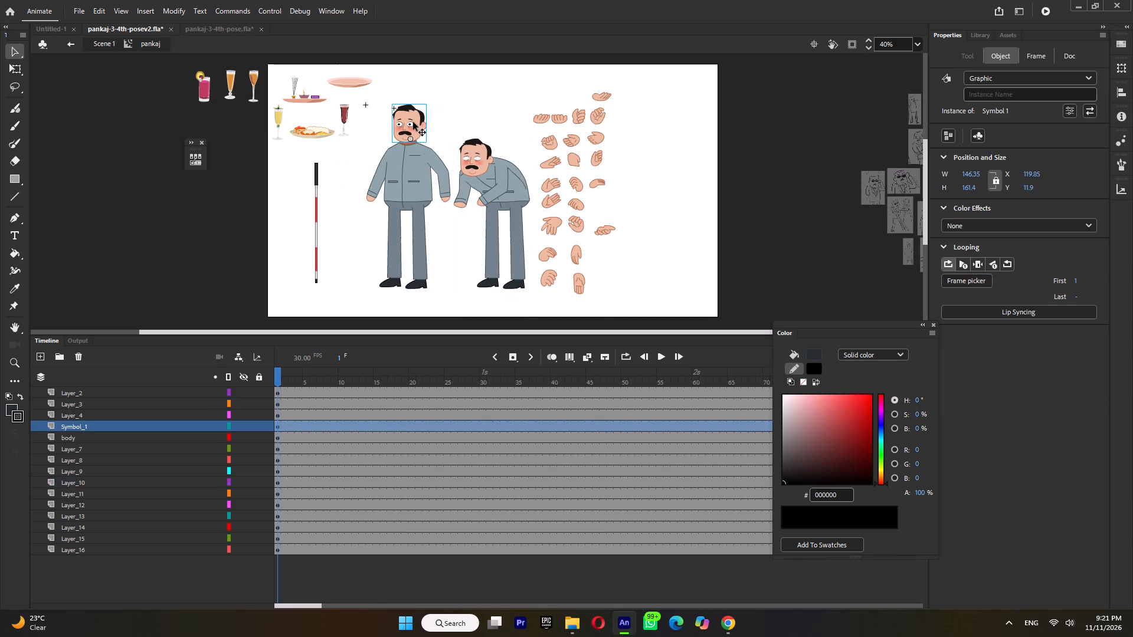
{"action": "right_click", "coordinate": [413, 122]}
{"action": "left_click", "coordinate": [446, 184]}
Back in Scene 1, convert the bent-over figure group into a symbol.
{"action": "triple_click", "coordinate": [478, 155]}
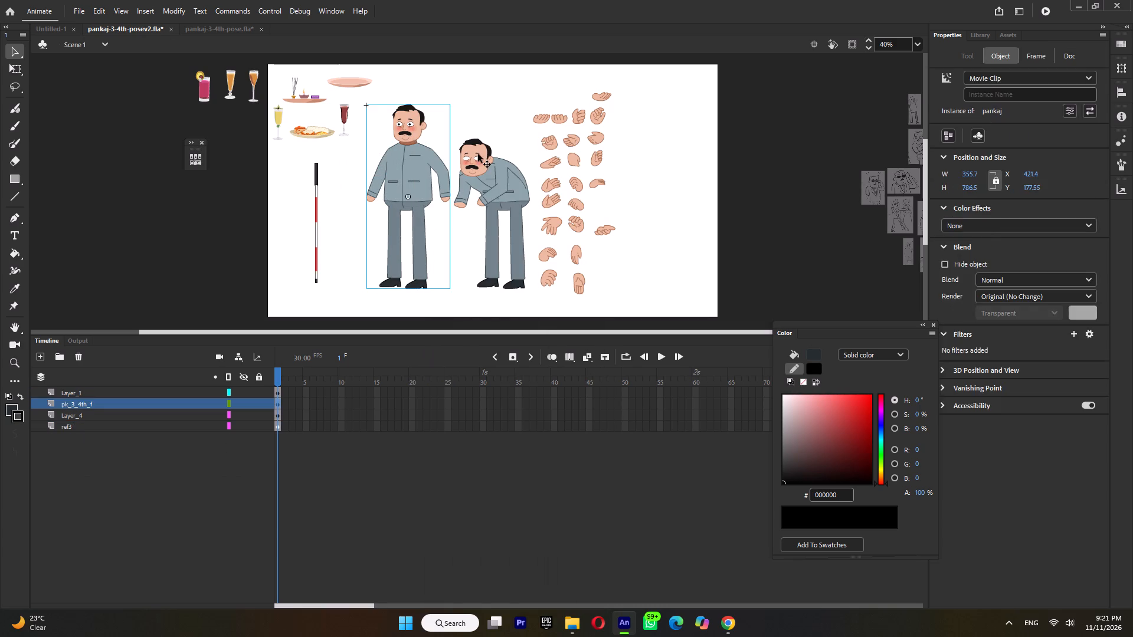
{"action": "key", "text": "F8"}
{"action": "left_click", "coordinate": [636, 147]}
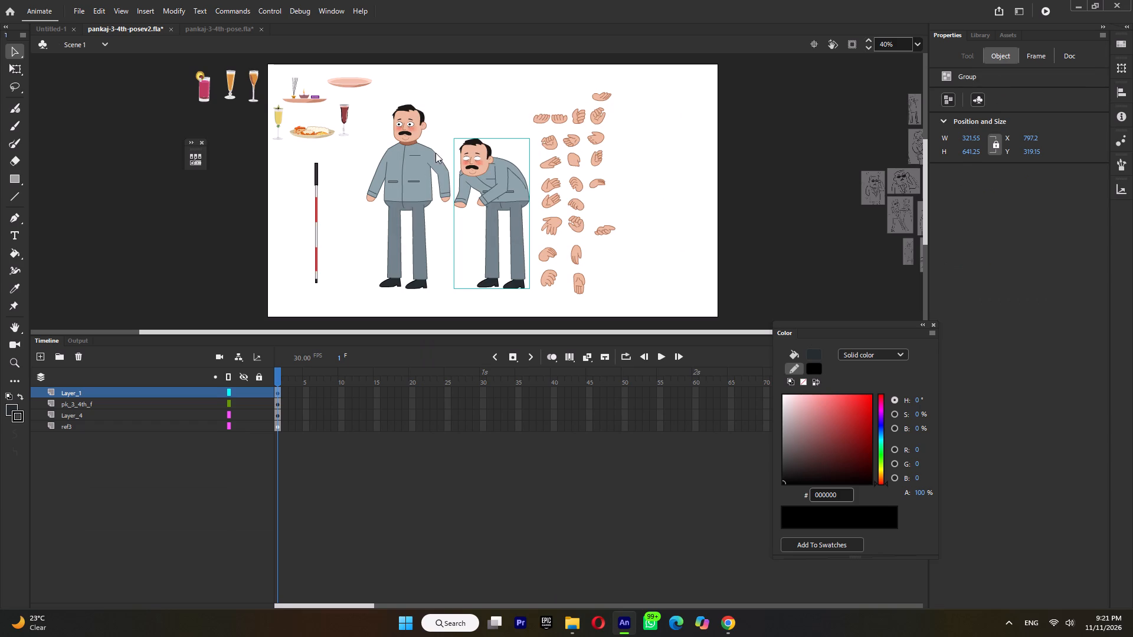
Inside the bent-over figure's new symbol, break the group apart and distribute its parts to separate layers.
{"action": "double_click", "coordinate": [482, 148]}
{"action": "scroll", "coordinate": [476, 166], "scroll_direction": "up", "scroll_amount": 3, "text": "ctrl"}
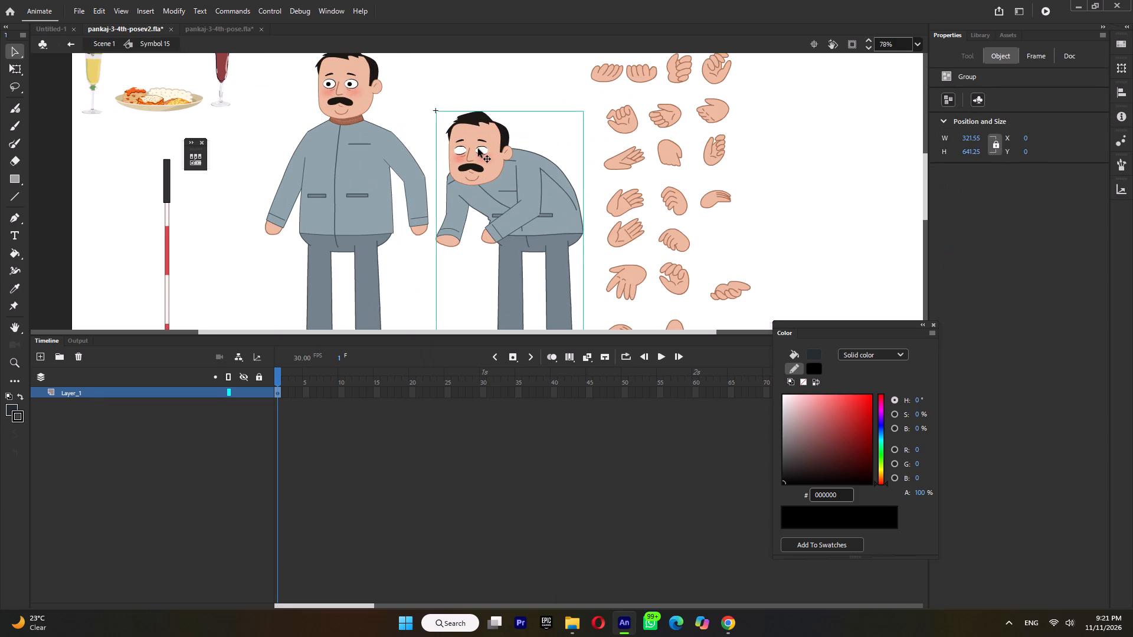
{"action": "key", "text": "ctrl+b"}
{"action": "key", "text": "ctrl+shift+d"}
{"action": "left_click", "coordinate": [547, 81]}
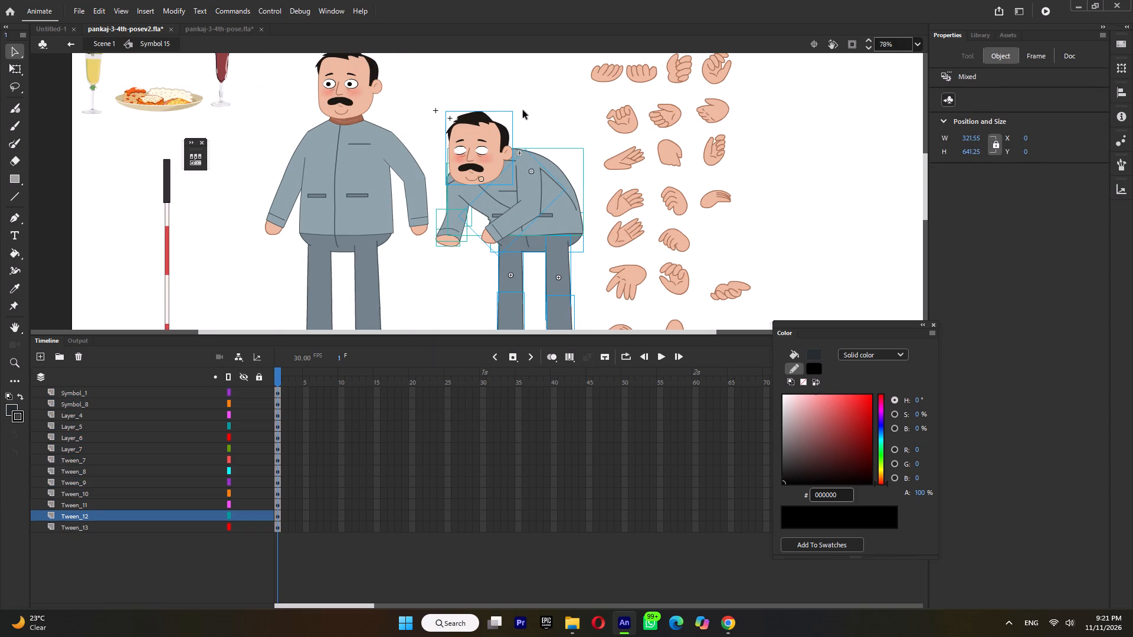
Paste the copied head graphic on a new layer, align it over the bent-over figure's blank-eyed head, and delete the old Symbol_1 layer.
{"action": "left_click", "coordinate": [492, 142]}
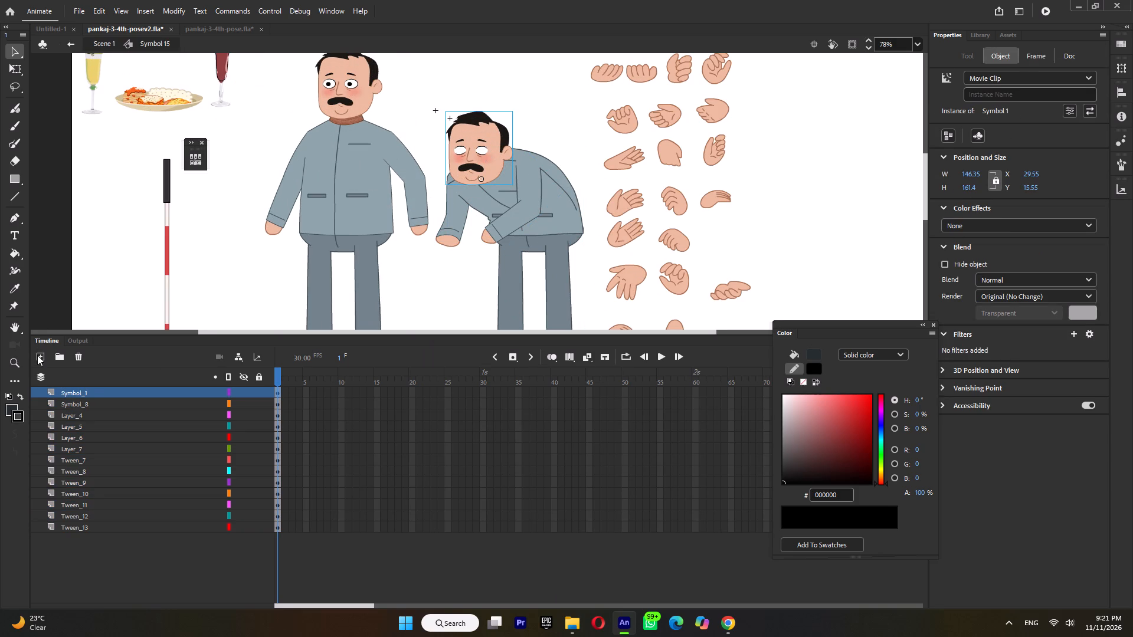
{"action": "left_click", "coordinate": [38, 355]}
{"action": "right_click", "coordinate": [186, 270]}
{"action": "left_click", "coordinate": [222, 316]}
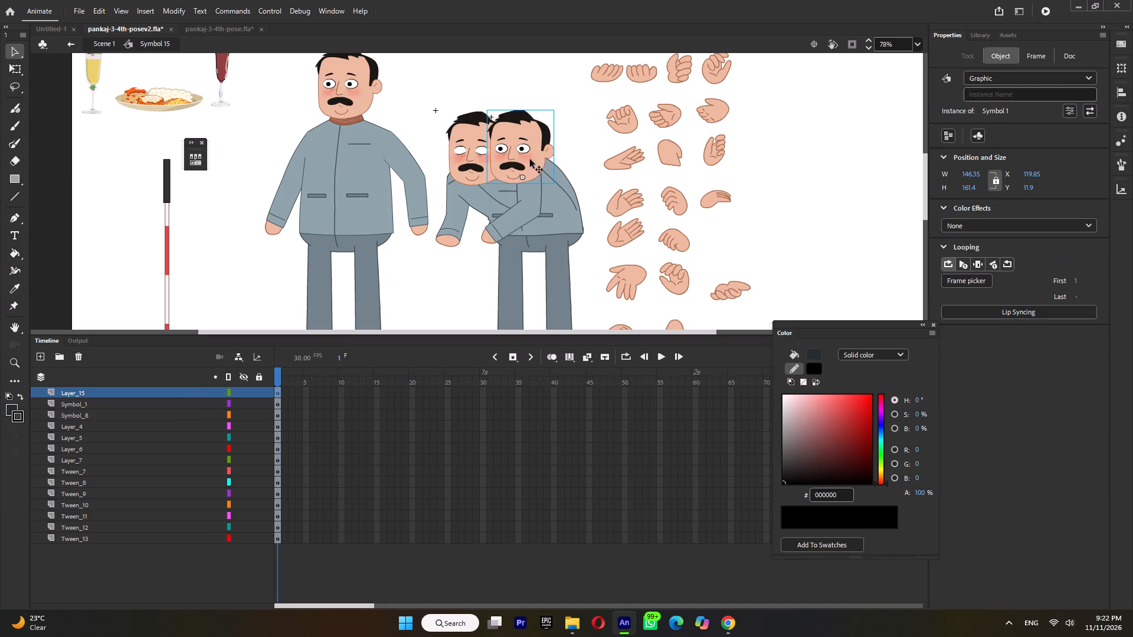
{"action": "left_click_drag", "start_coordinate": [538, 153], "coordinate": [498, 158]}
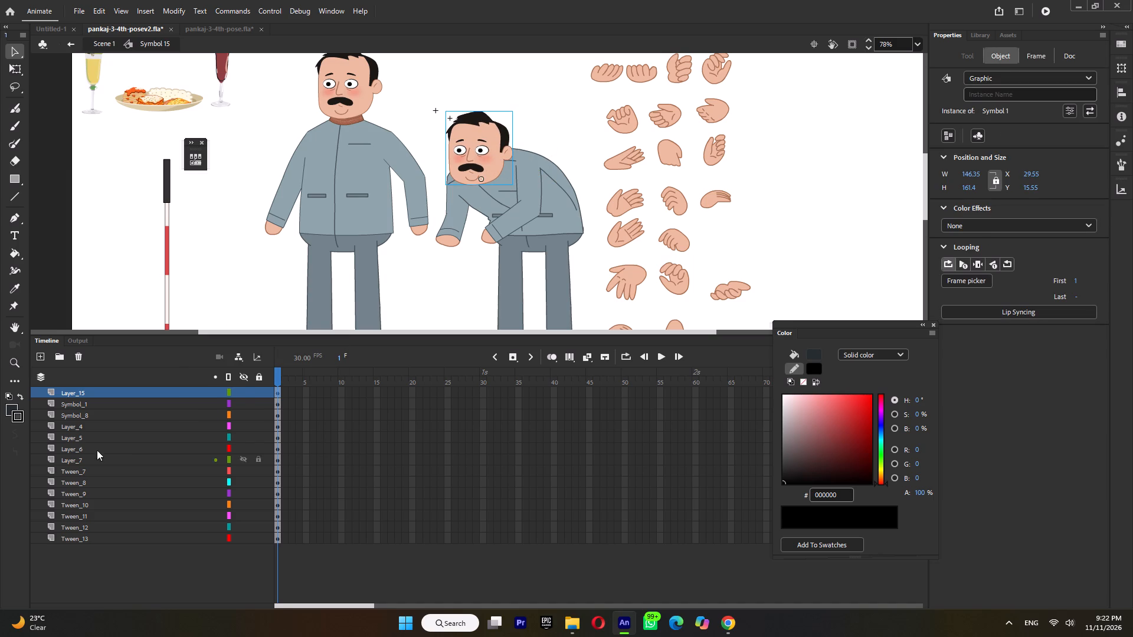
{"action": "left_click", "coordinate": [70, 405]}
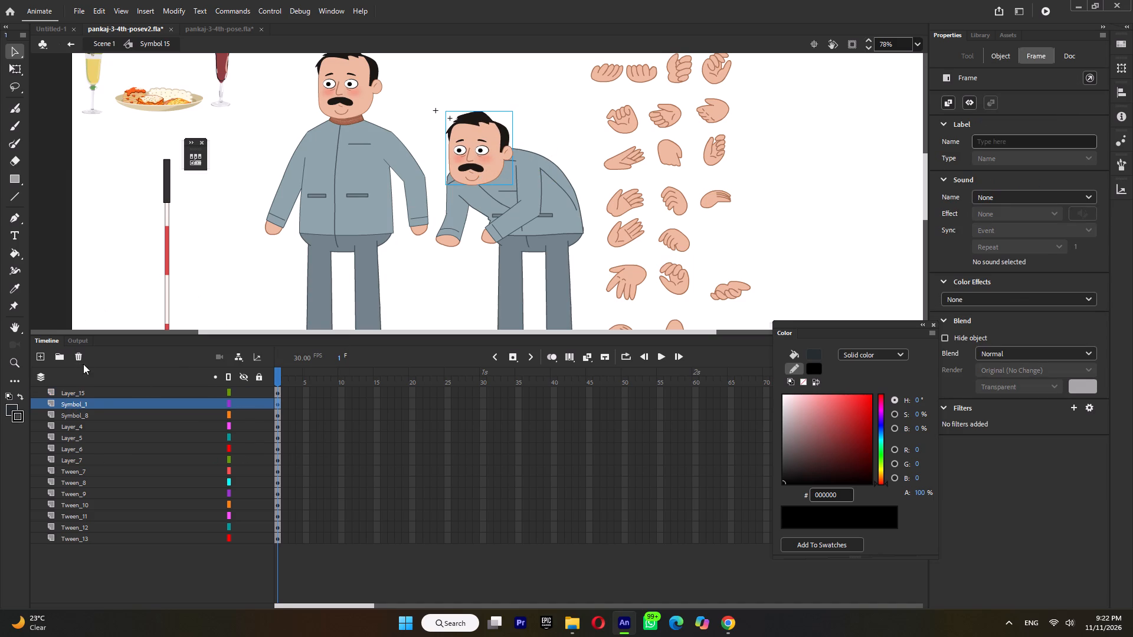
{"action": "left_click", "coordinate": [80, 354]}
{"action": "left_click_drag", "start_coordinate": [481, 126], "coordinate": [381, 139]}
{"action": "key", "text": "ctrl+z"}
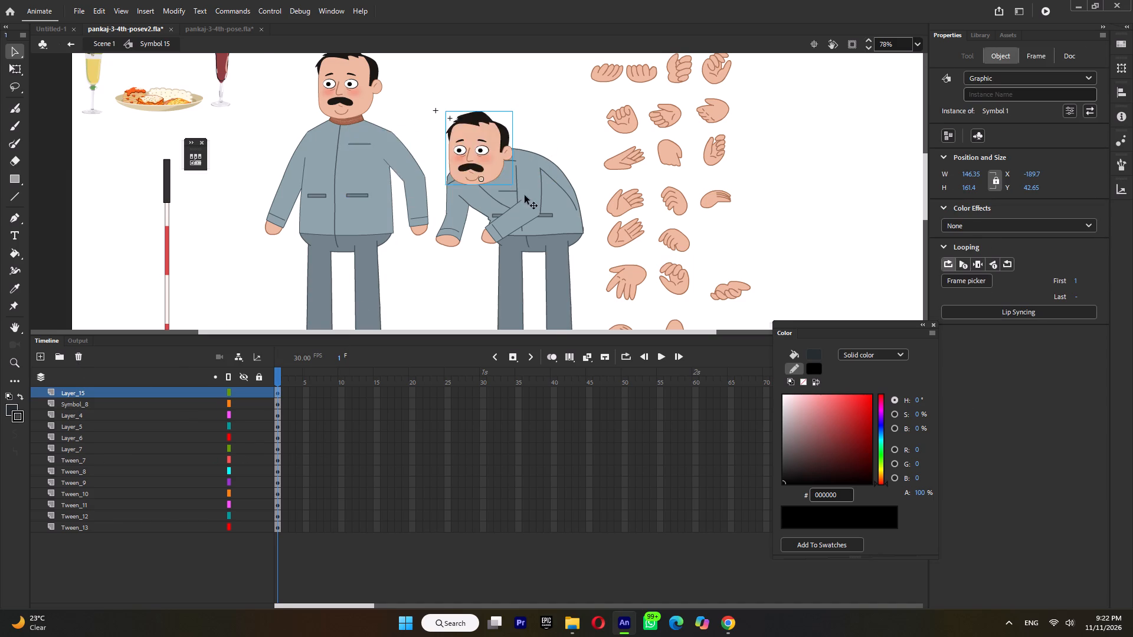
Redistribute all parts of the bent-over figure to separate layers and apply Create Classic Tween, converting the frame content to symbols.
{"action": "scroll", "coordinate": [545, 165], "scroll_direction": "down", "scroll_amount": 4, "text": "ctrl"}
{"action": "left_click_drag", "start_coordinate": [545, 141], "coordinate": [419, 365]}
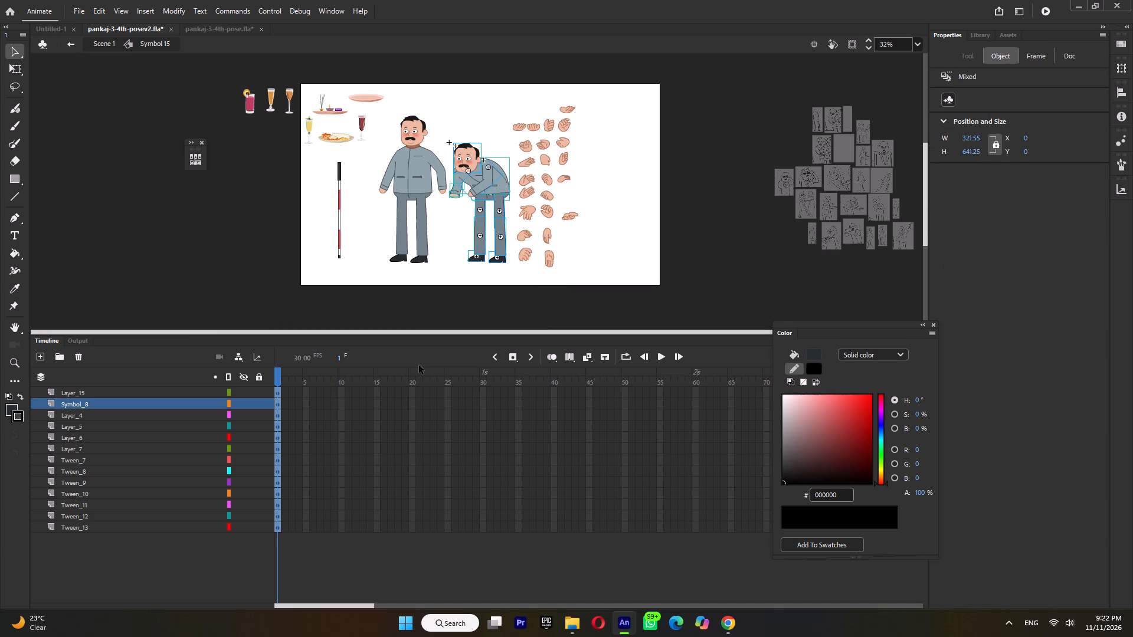
{"action": "key", "text": "ctrl+shift+d"}
{"action": "key", "text": "ctrl+m"}
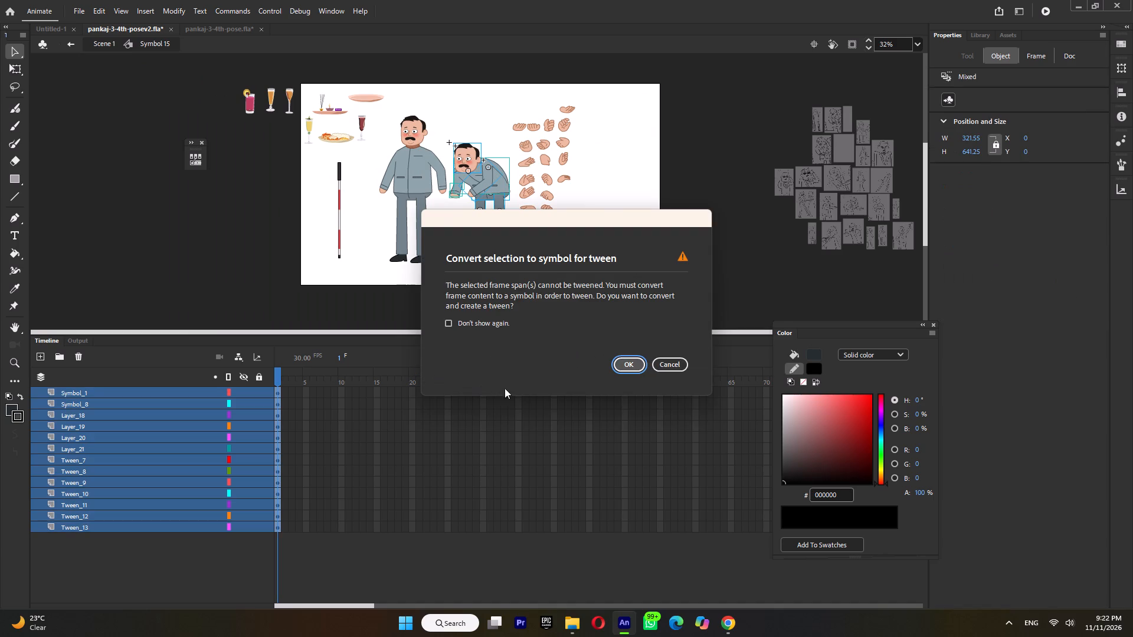
{"action": "left_click", "coordinate": [643, 362]}
{"action": "key", "text": "ctrl+m"}
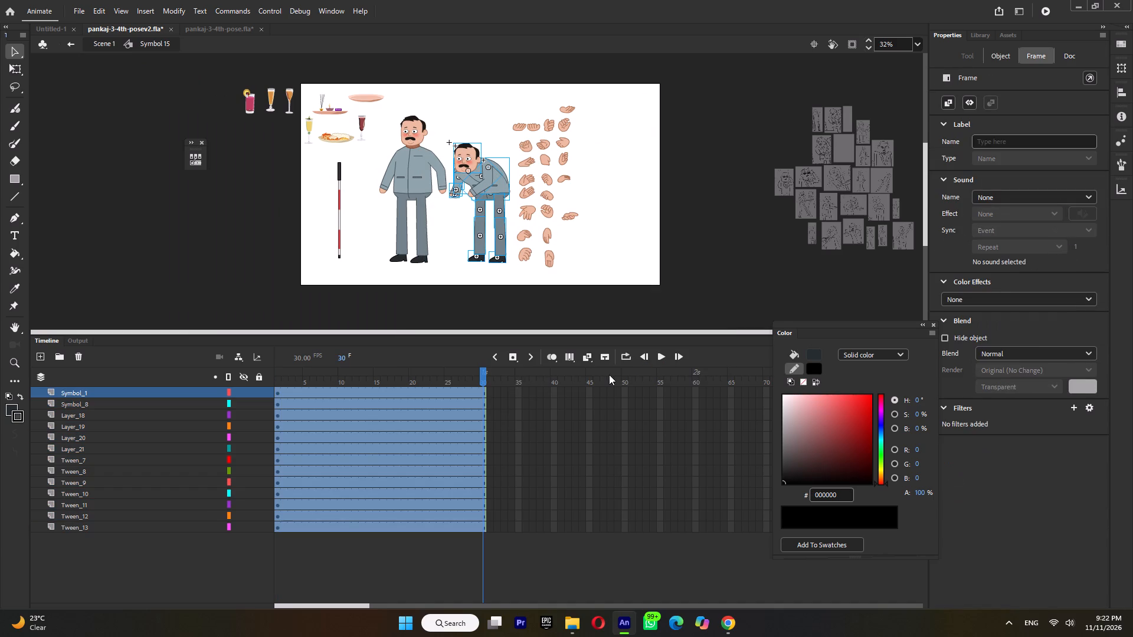
Extend the frames on all of the bent-over figure's layers past frame 70.
{"action": "key", "text": "F5"}
{"action": "key", "text": "F5"}
{"action": "key", "text": "F5"}
{"action": "key", "text": "F5"}
{"action": "key", "text": "F5"}
{"action": "key", "text": "F5"}
{"action": "key", "text": "F5"}
{"action": "key", "text": "F5"}
{"action": "key", "text": "F5"}
{"action": "key", "text": "F5"}
{"action": "key", "text": "F5"}
{"action": "key", "text": "F5"}
{"action": "key", "text": "F5"}
{"action": "key", "text": "F5"}
{"action": "key", "text": "F5"}
{"action": "key", "text": "F5"}
{"action": "key", "text": "F5"}
{"action": "key", "text": "F5"}
{"action": "key", "text": "F5"}
{"action": "key", "text": "F5"}
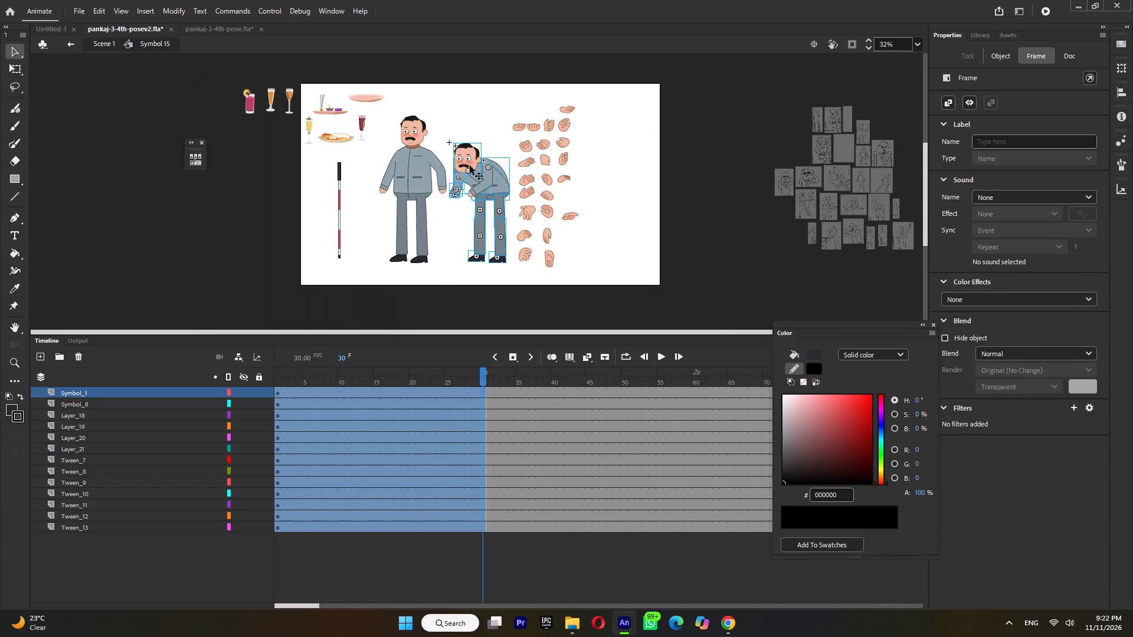
Set every bent-over figure part except the head to Graphic behavior with single-frame looping.
{"action": "left_click", "coordinate": [465, 152], "text": "shift"}
{"action": "left_click", "coordinate": [995, 74]}
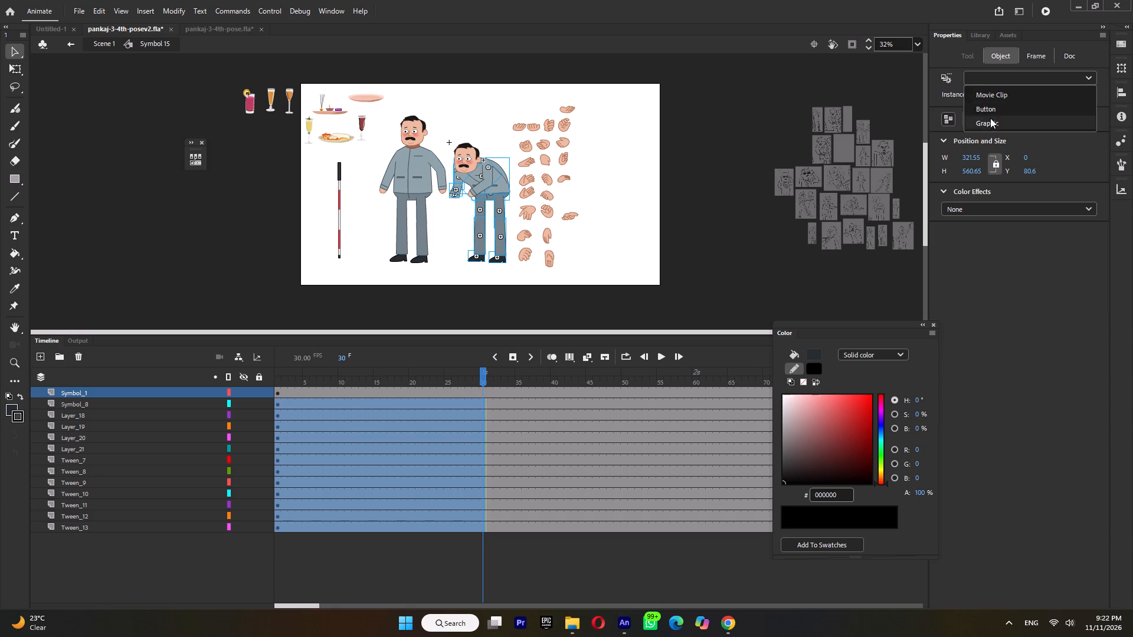
{"action": "left_click", "coordinate": [989, 120]}
{"action": "left_click", "coordinate": [974, 251]}
{"action": "left_click", "coordinate": [644, 244]}
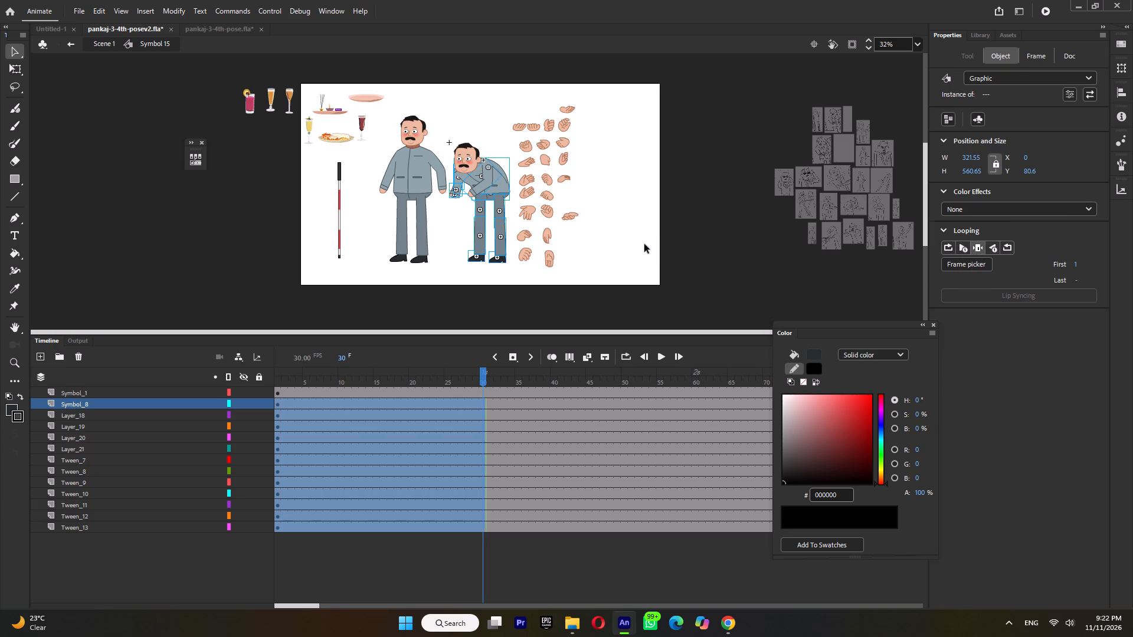
With Free Transform, move the transformation points of the bent-over figure's two upper legs to the hips.
{"action": "scroll", "coordinate": [520, 215], "scroll_direction": "up", "scroll_amount": 4, "text": "ctrl"}
{"action": "left_click", "coordinate": [464, 216]}
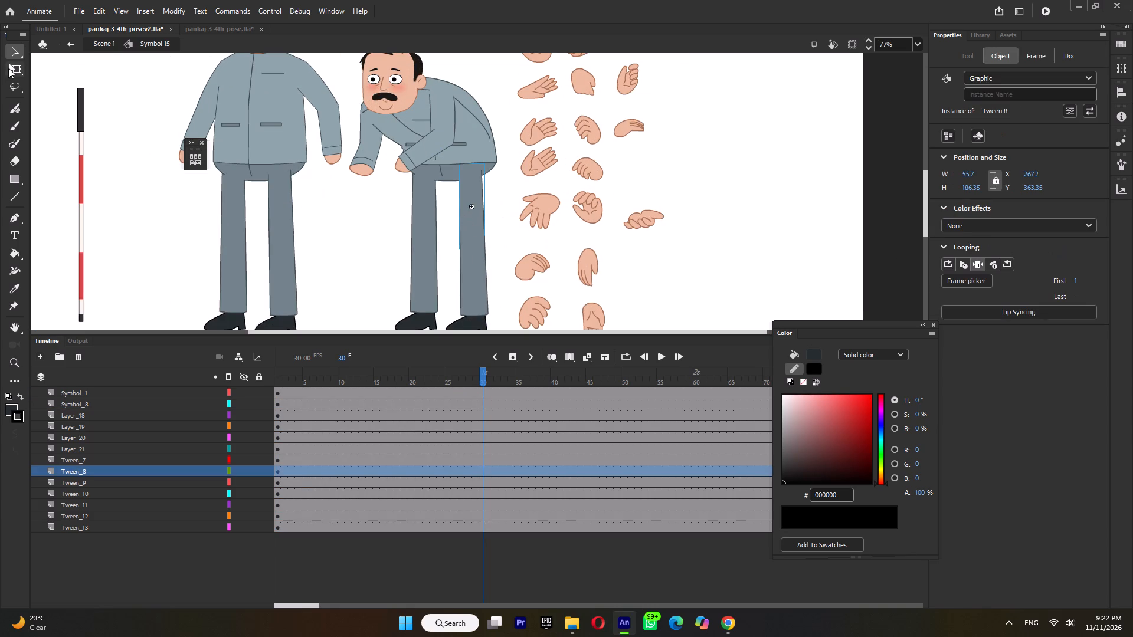
{"action": "left_click", "coordinate": [11, 64]}
{"action": "scroll", "coordinate": [472, 207], "scroll_direction": "up", "scroll_amount": 3, "text": "ctrl"}
{"action": "left_click_drag", "start_coordinate": [471, 205], "coordinate": [466, 132]}
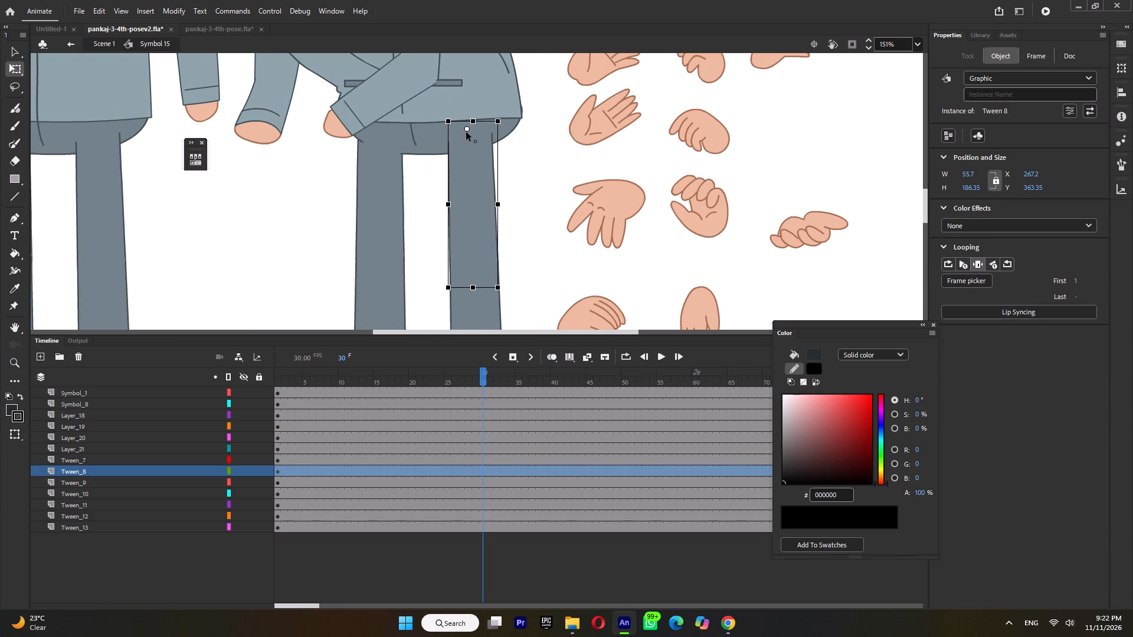
{"action": "left_click_drag", "start_coordinate": [466, 132], "coordinate": [468, 130]}
{"action": "left_click", "coordinate": [378, 210]}
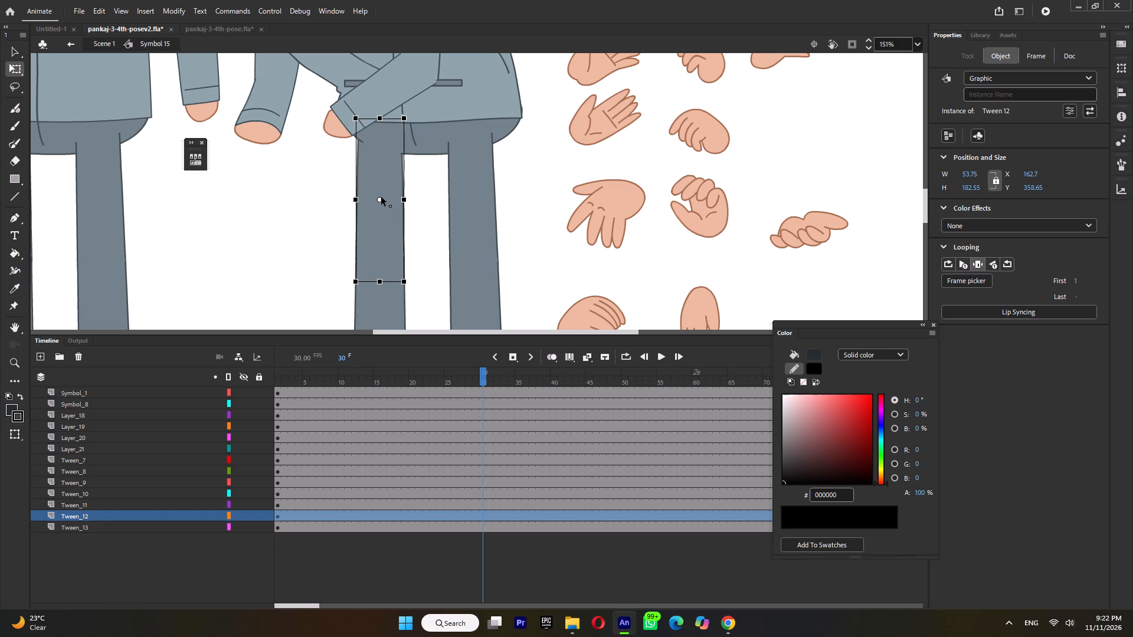
{"action": "left_click_drag", "start_coordinate": [381, 198], "coordinate": [385, 128]}
Move the transformation points of the bent-over figure's two lower legs down to the ankles.
{"action": "scroll", "coordinate": [385, 128], "scroll_direction": "down", "scroll_amount": 2}
{"action": "left_click", "coordinate": [384, 163]}
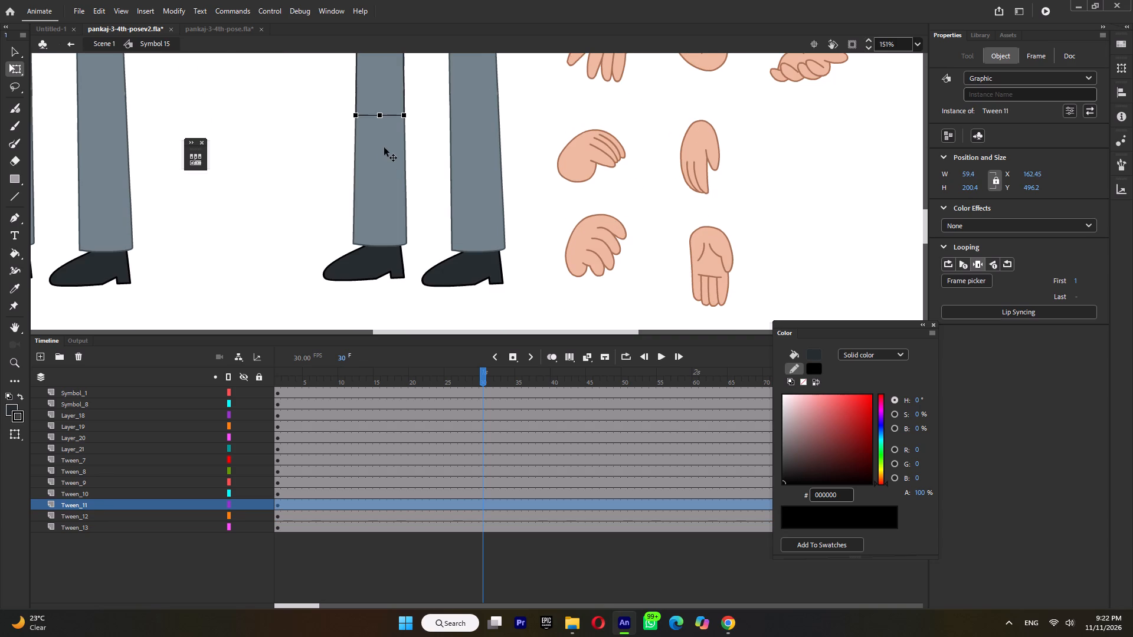
{"action": "left_click_drag", "start_coordinate": [379, 157], "coordinate": [382, 242]}
{"action": "left_click", "coordinate": [458, 173]}
{"action": "left_click_drag", "start_coordinate": [476, 164], "coordinate": [476, 172]}
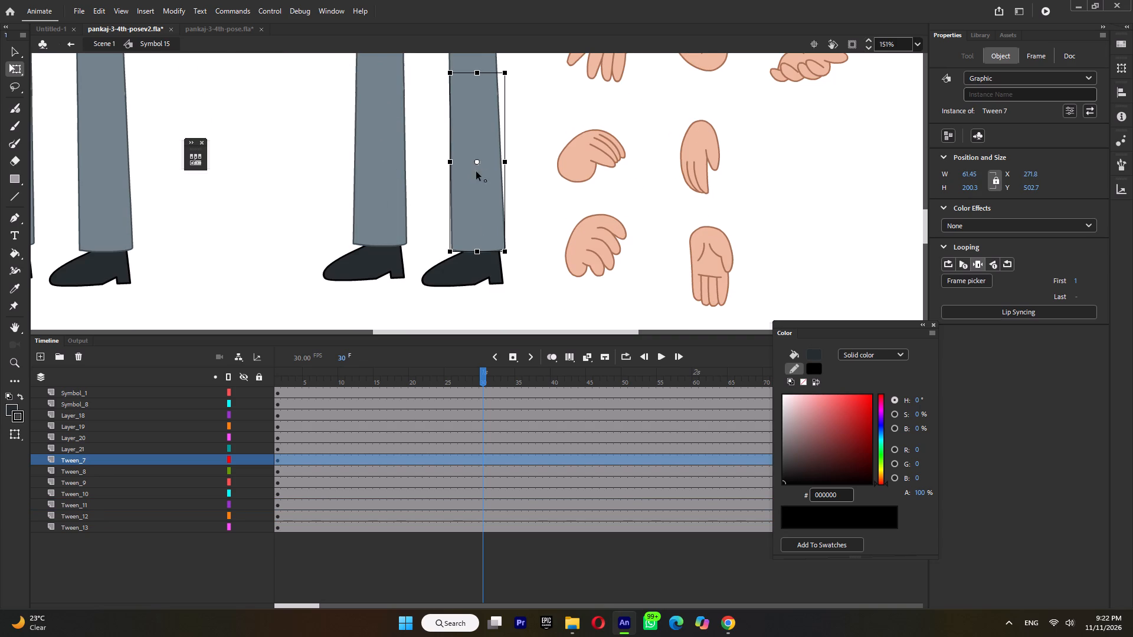
{"action": "left_click_drag", "start_coordinate": [476, 172], "coordinate": [472, 254]}
{"action": "scroll", "coordinate": [476, 281], "scroll_direction": "down", "scroll_amount": 5, "text": "ctrl"}
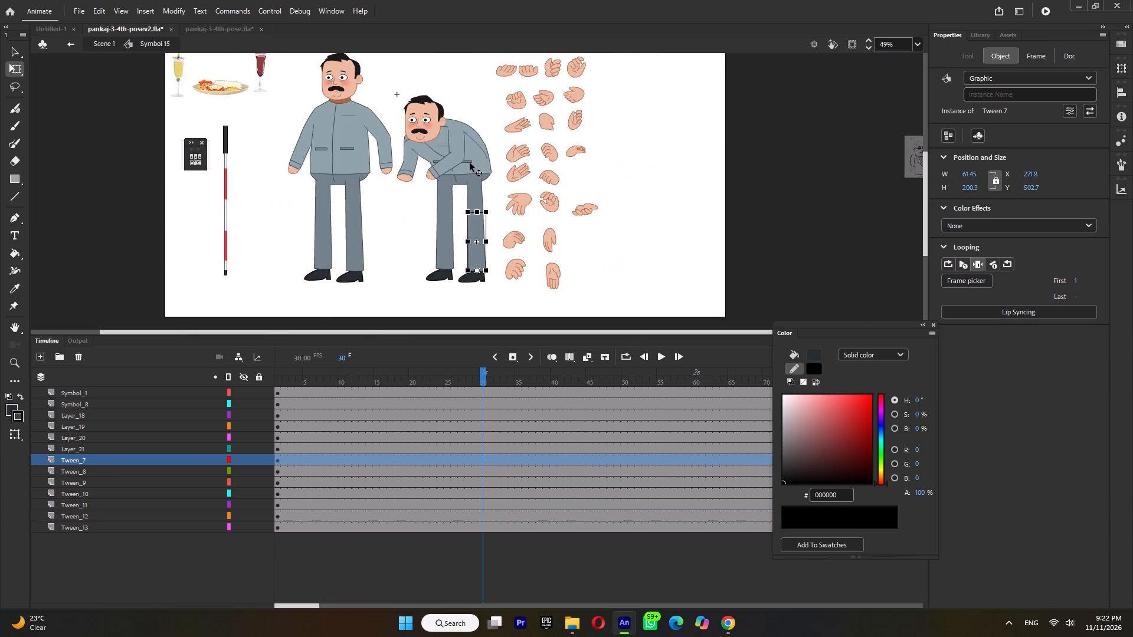
At frame 1, break the near arm's symbol apart, distribute its parts to layers, and convert them to symbols through Create Classic Tween.
{"action": "scroll", "coordinate": [470, 163], "scroll_direction": "up", "scroll_amount": 3, "text": "ctrl"}
{"action": "left_click", "coordinate": [438, 125]}
{"action": "scroll", "coordinate": [445, 118], "scroll_direction": "up", "scroll_amount": 3, "text": "ctrl"}
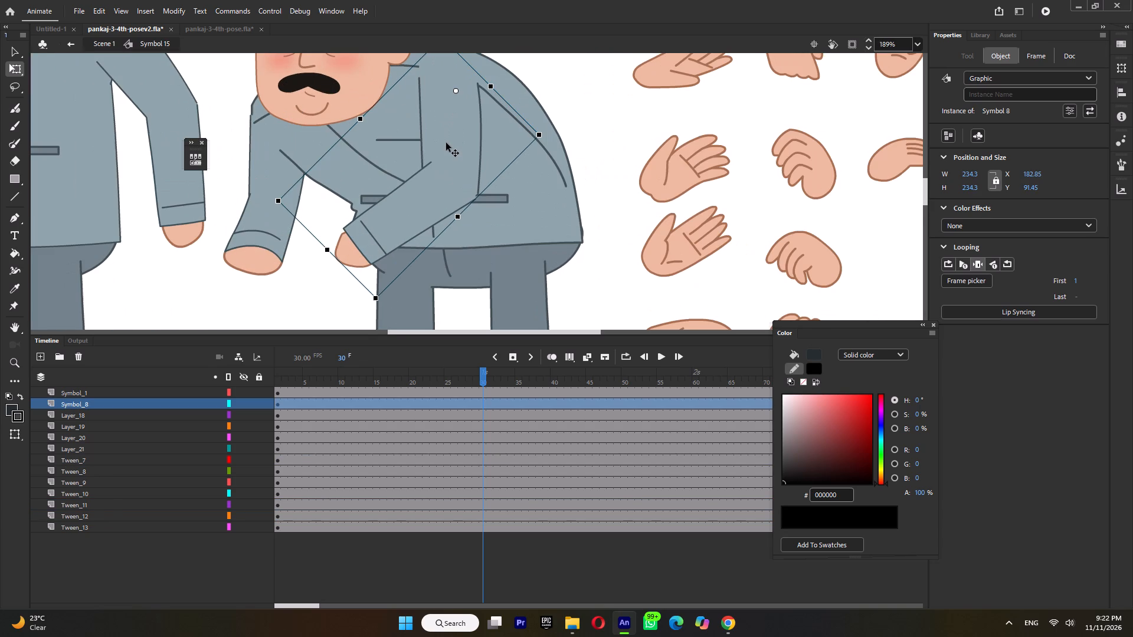
{"action": "left_click_drag", "start_coordinate": [312, 380], "coordinate": [184, 382]}
{"action": "left_click", "coordinate": [433, 207]}
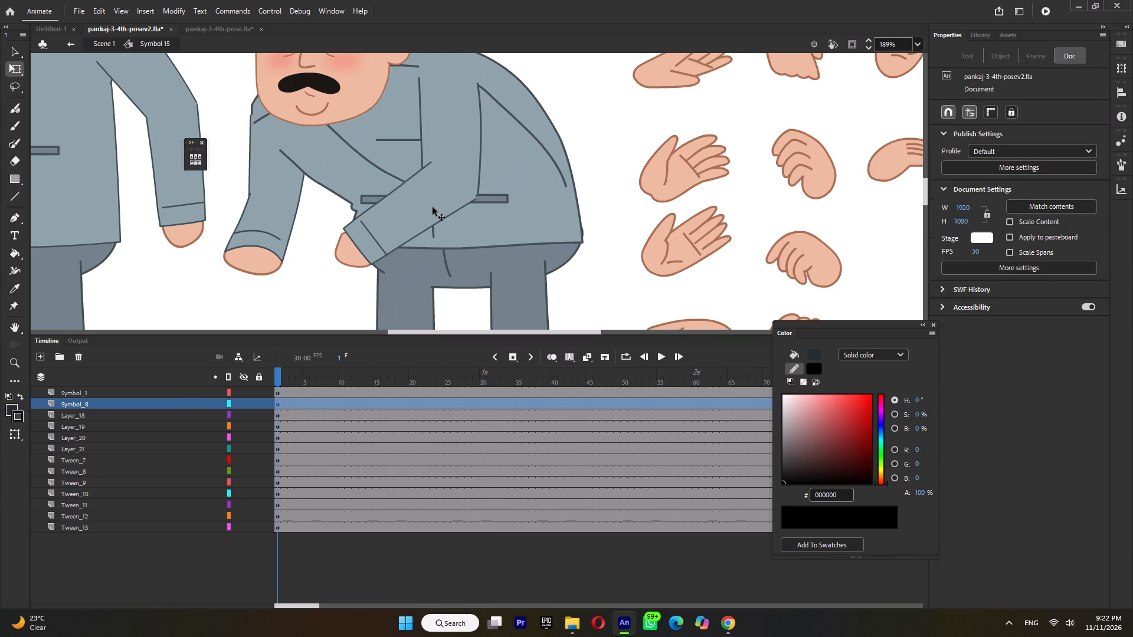
{"action": "key", "text": "ctrl+b"}
{"action": "key", "text": "ctrl+shift+d"}
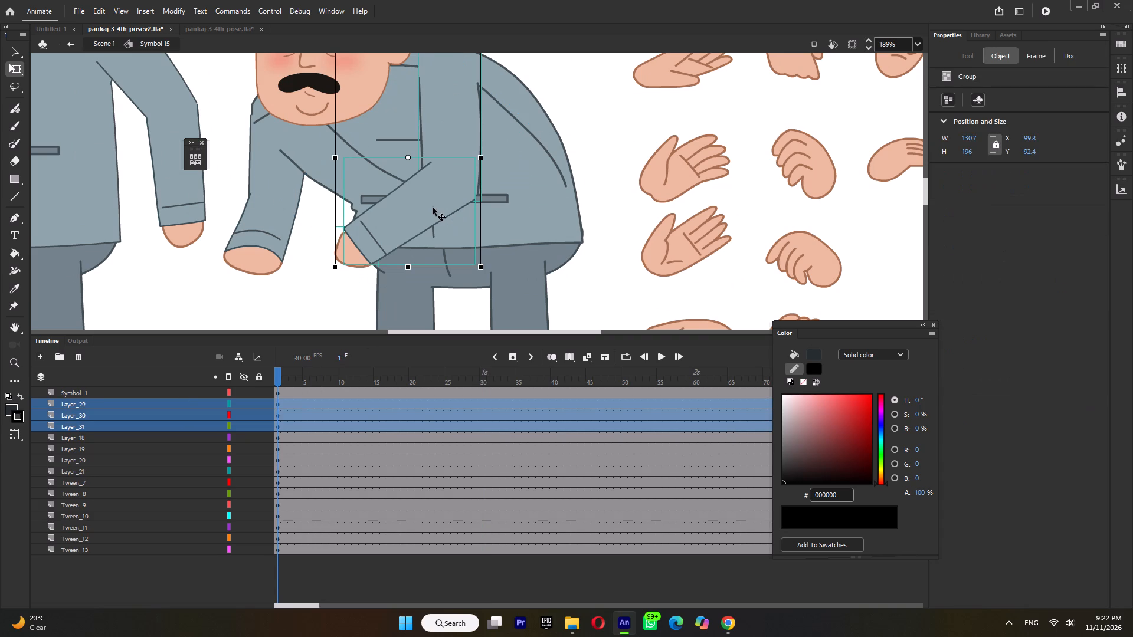
{"action": "key", "text": "ctrl+m"}
{"action": "left_click", "coordinate": [627, 372], "text": "ctrl"}
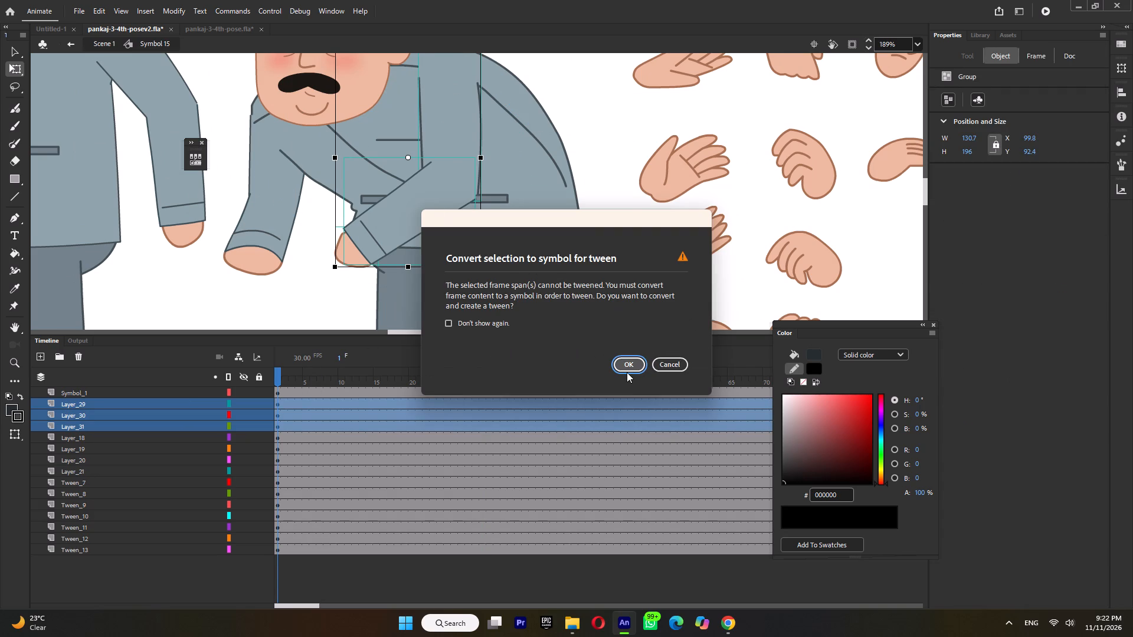
{"action": "left_click", "coordinate": [629, 366]}
{"action": "key", "text": "ctrl+m"}
Convert the near arm's forearm and hand together into a graphic symbol and place its transformation point at the elbow.
{"action": "left_click", "coordinate": [577, 83]}
{"action": "left_click", "coordinate": [447, 160]}
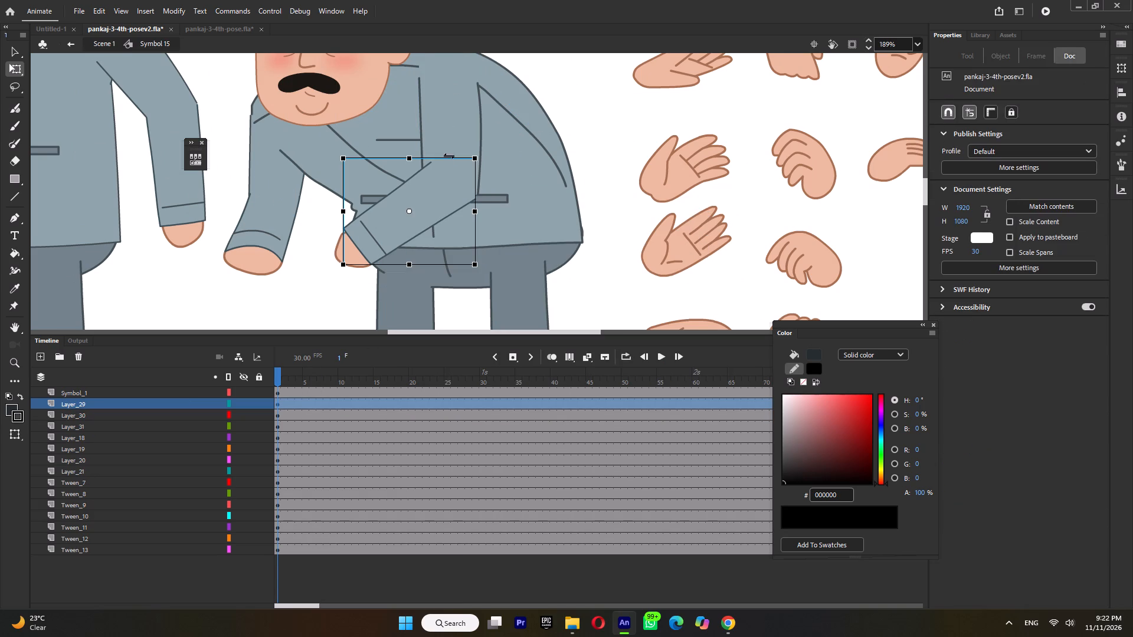
{"action": "left_click", "coordinate": [412, 211]}
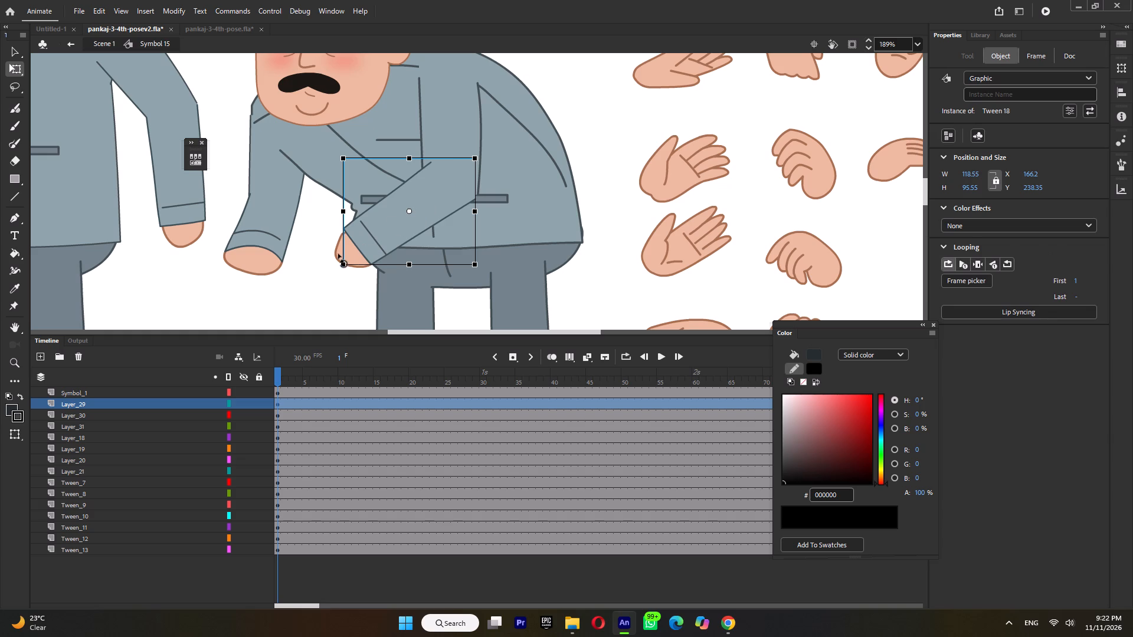
{"action": "left_click", "coordinate": [338, 254], "text": "shift"}
{"action": "left_click", "coordinate": [336, 244], "text": "shift"}
{"action": "left_click_drag", "start_coordinate": [400, 233], "coordinate": [351, 251]}
{"action": "key", "text": "ctrl+z"}
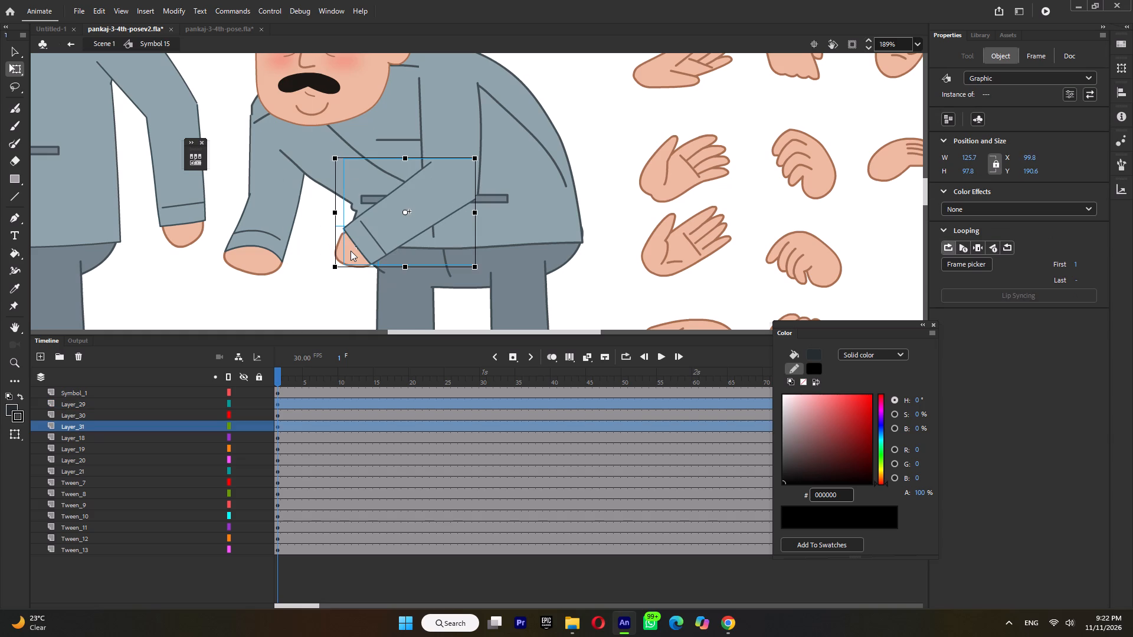
{"action": "key", "text": "F8"}
{"action": "left_click", "coordinate": [638, 146]}
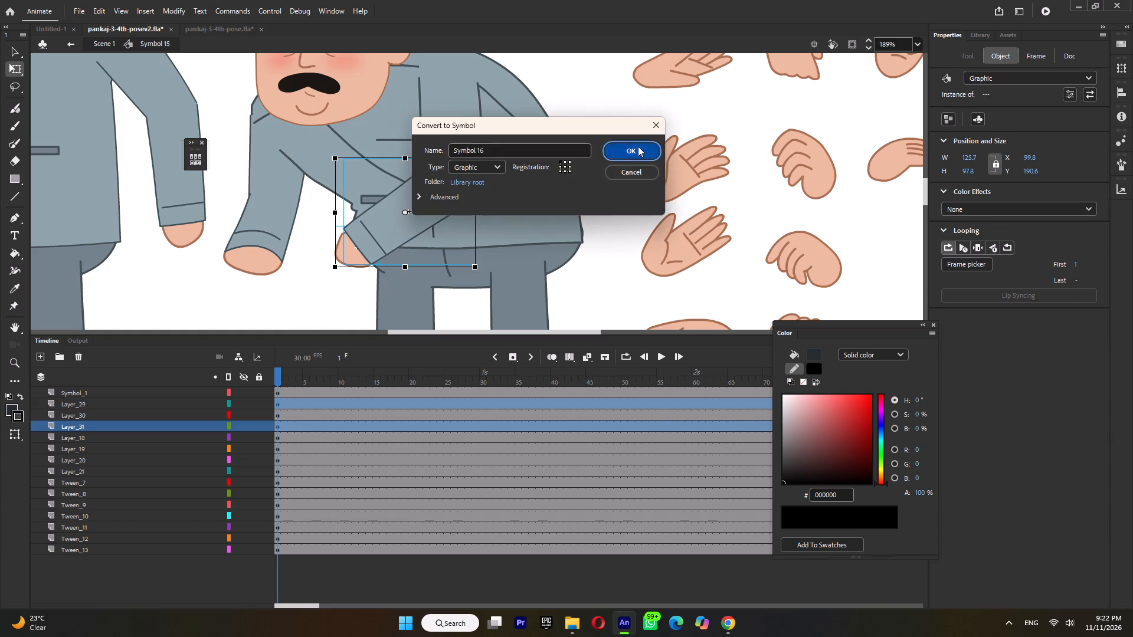
{"action": "left_click_drag", "start_coordinate": [405, 212], "coordinate": [459, 172]}
Inside the forearm-and-hand symbol, rotate both parts to hang straight down and shift them under the elbow.
{"action": "double_click", "coordinate": [438, 191]}
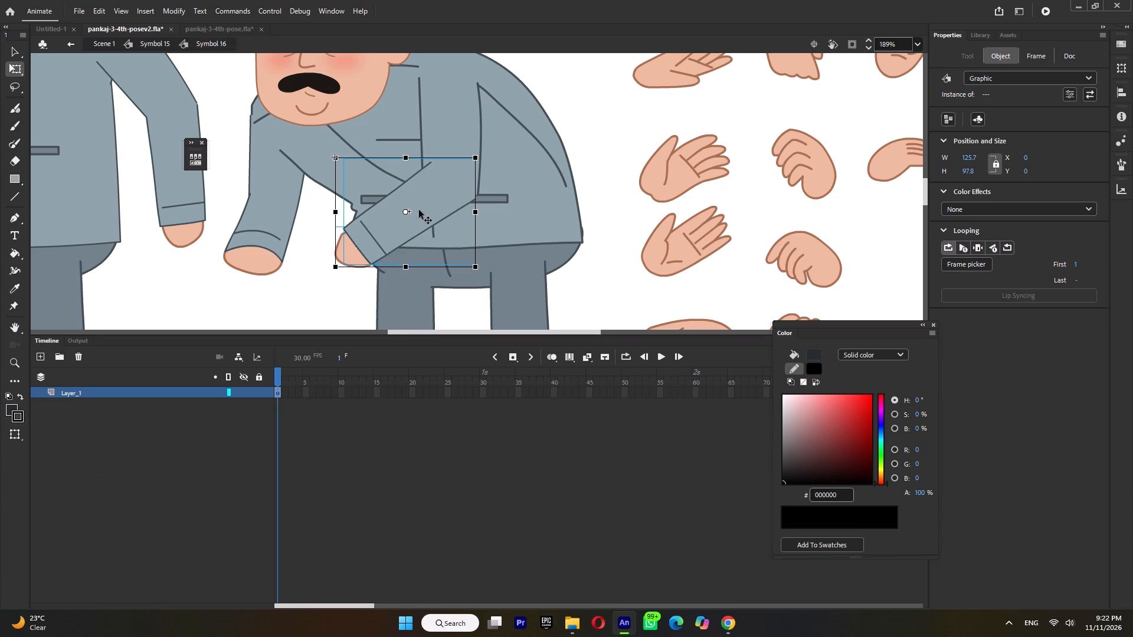
{"action": "left_click_drag", "start_coordinate": [482, 163], "coordinate": [415, 134]}
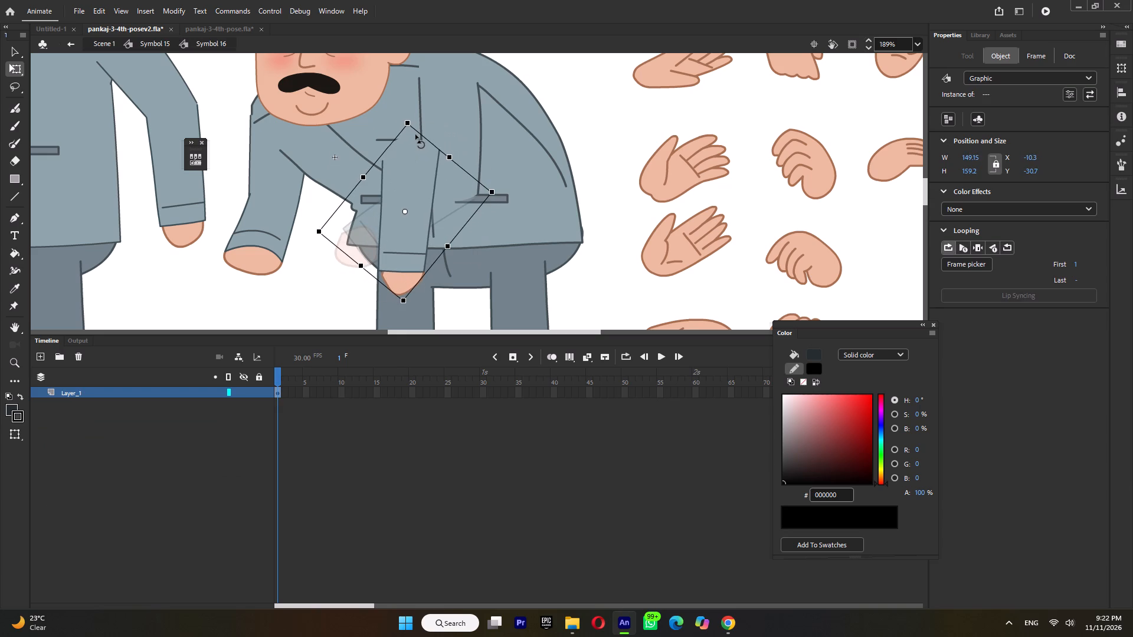
{"action": "left_click_drag", "start_coordinate": [415, 134], "coordinate": [414, 134]}
{"action": "left_click_drag", "start_coordinate": [410, 171], "coordinate": [450, 198]}
{"action": "double_click", "coordinate": [558, 155]}
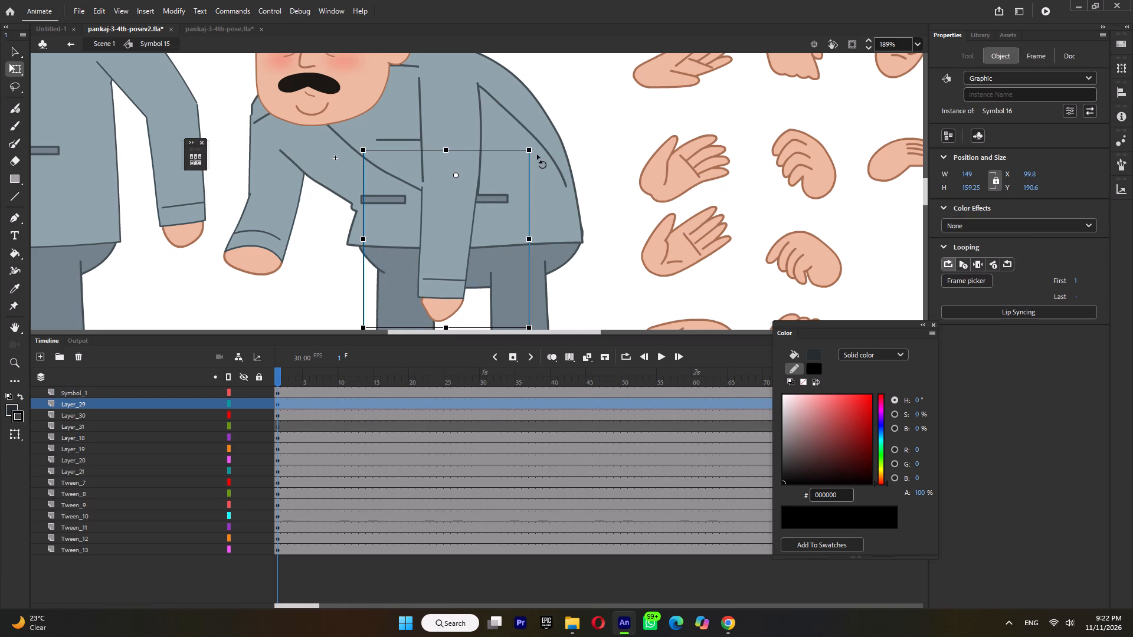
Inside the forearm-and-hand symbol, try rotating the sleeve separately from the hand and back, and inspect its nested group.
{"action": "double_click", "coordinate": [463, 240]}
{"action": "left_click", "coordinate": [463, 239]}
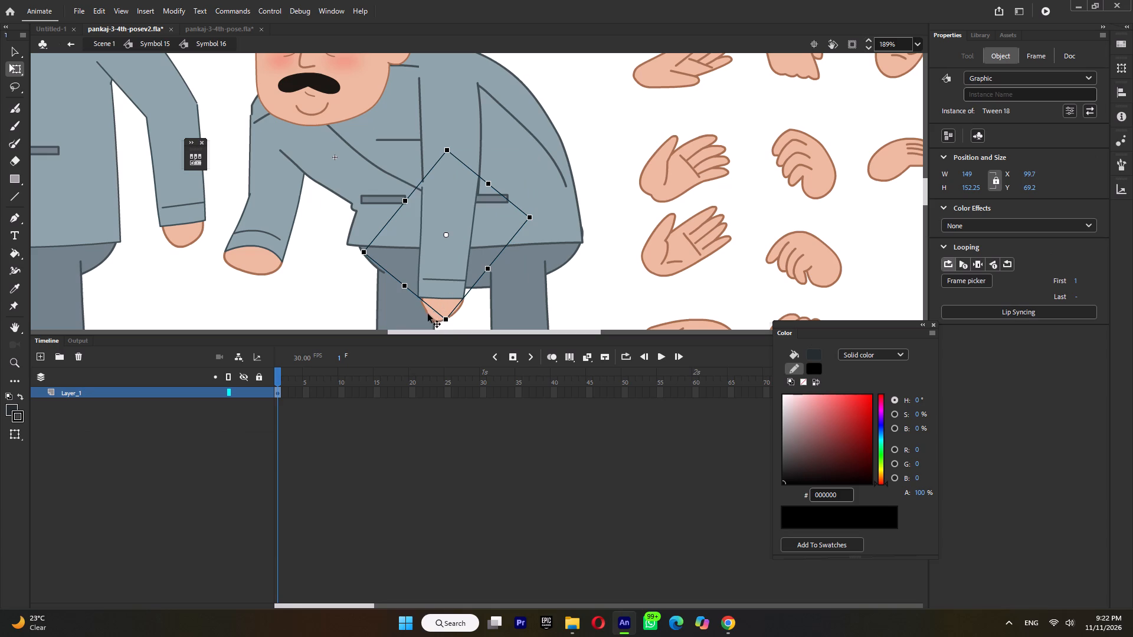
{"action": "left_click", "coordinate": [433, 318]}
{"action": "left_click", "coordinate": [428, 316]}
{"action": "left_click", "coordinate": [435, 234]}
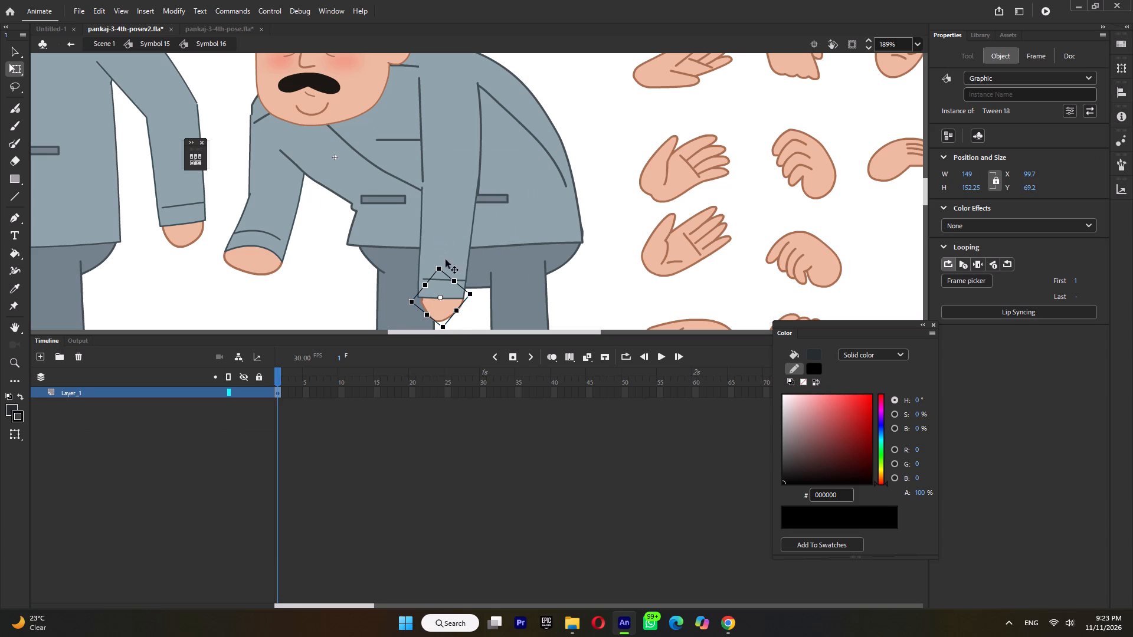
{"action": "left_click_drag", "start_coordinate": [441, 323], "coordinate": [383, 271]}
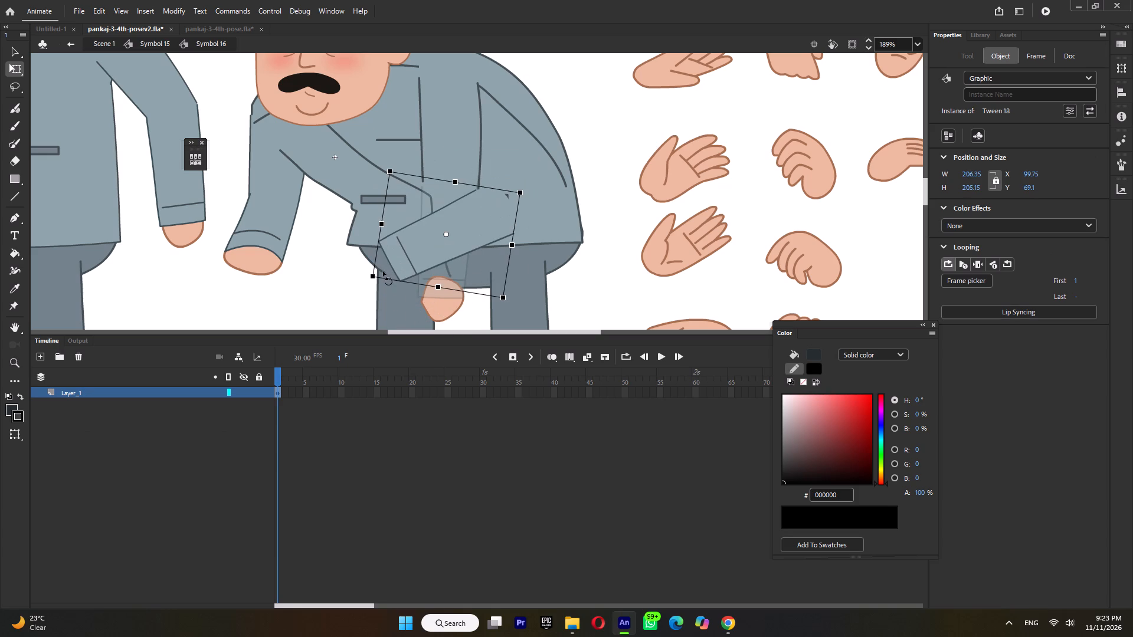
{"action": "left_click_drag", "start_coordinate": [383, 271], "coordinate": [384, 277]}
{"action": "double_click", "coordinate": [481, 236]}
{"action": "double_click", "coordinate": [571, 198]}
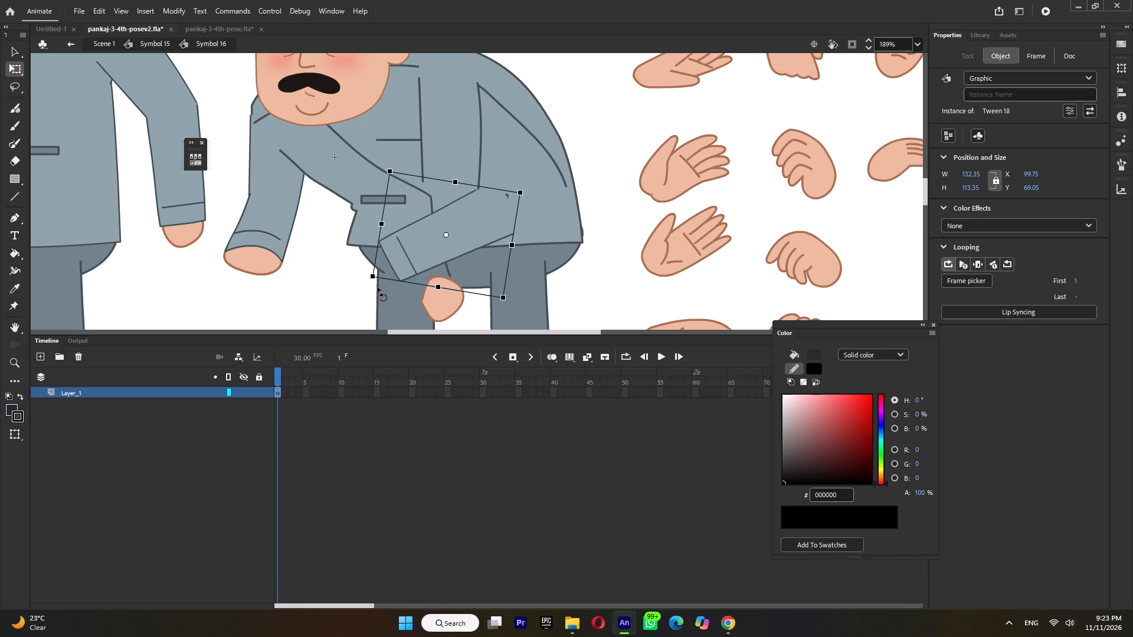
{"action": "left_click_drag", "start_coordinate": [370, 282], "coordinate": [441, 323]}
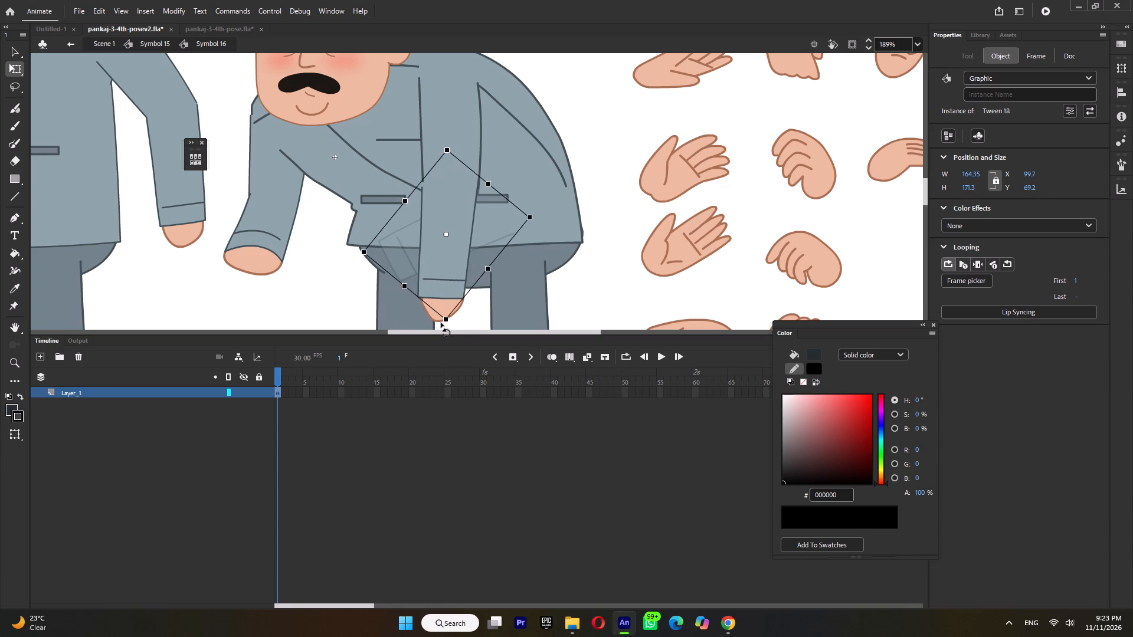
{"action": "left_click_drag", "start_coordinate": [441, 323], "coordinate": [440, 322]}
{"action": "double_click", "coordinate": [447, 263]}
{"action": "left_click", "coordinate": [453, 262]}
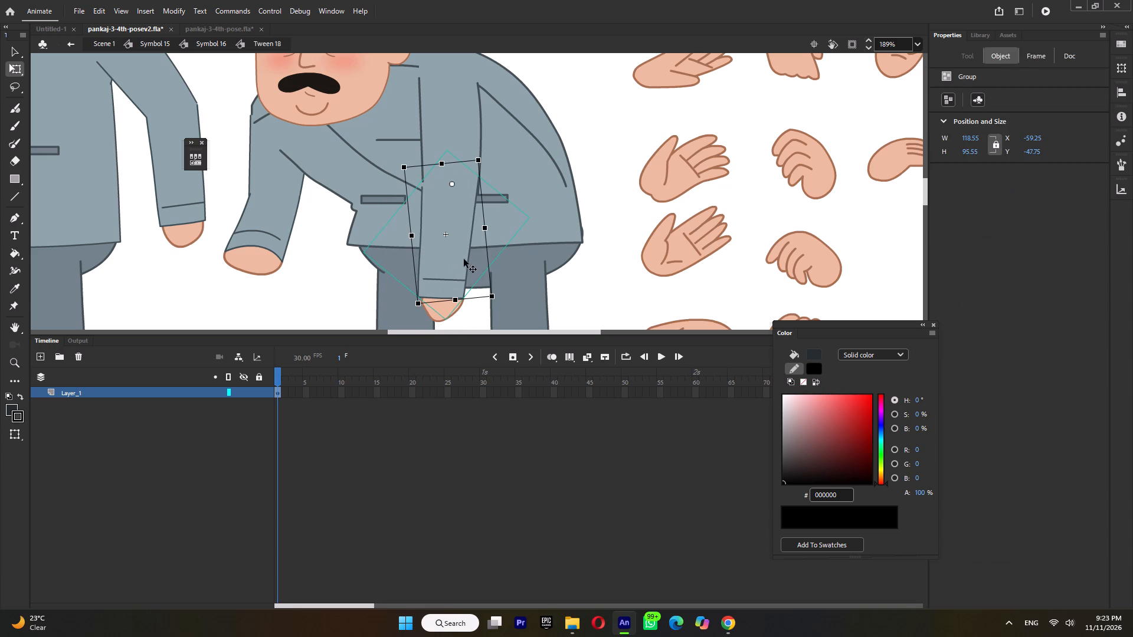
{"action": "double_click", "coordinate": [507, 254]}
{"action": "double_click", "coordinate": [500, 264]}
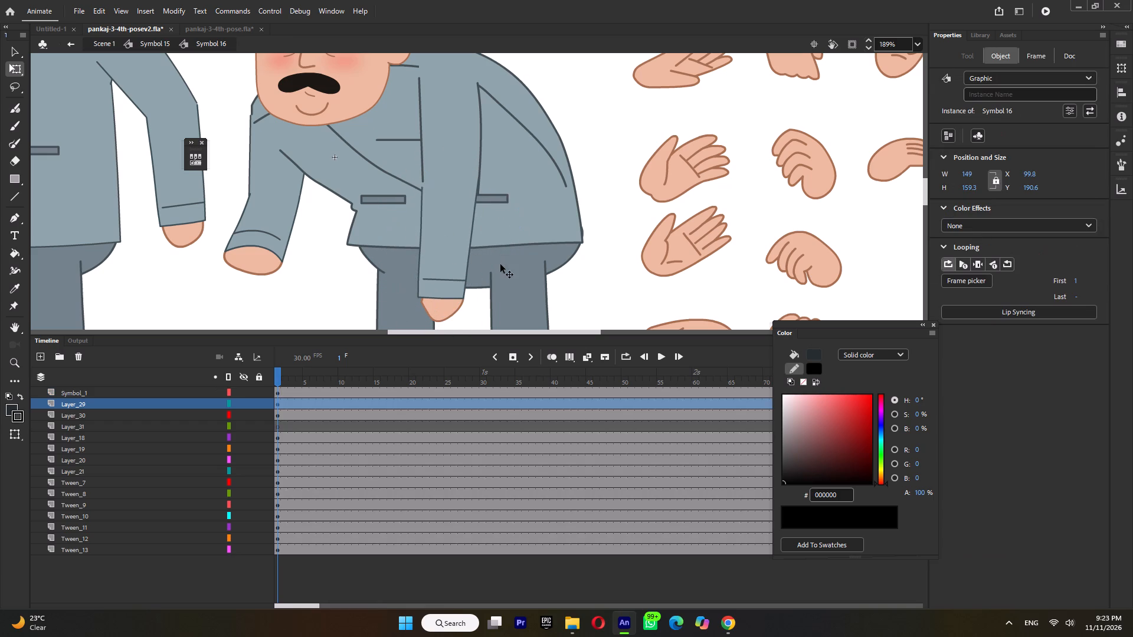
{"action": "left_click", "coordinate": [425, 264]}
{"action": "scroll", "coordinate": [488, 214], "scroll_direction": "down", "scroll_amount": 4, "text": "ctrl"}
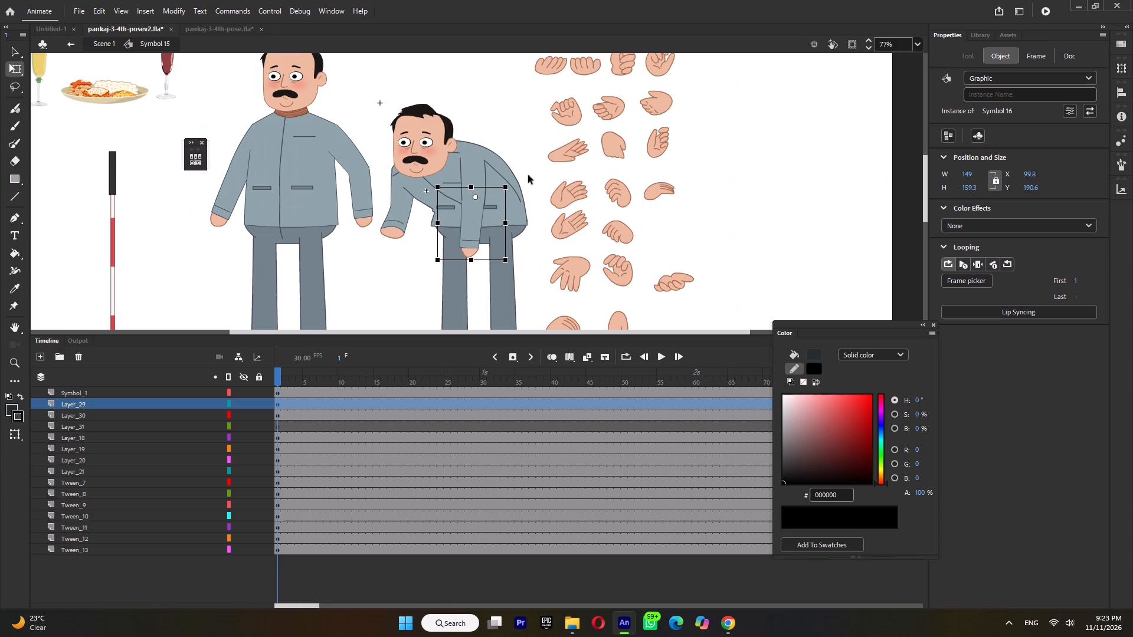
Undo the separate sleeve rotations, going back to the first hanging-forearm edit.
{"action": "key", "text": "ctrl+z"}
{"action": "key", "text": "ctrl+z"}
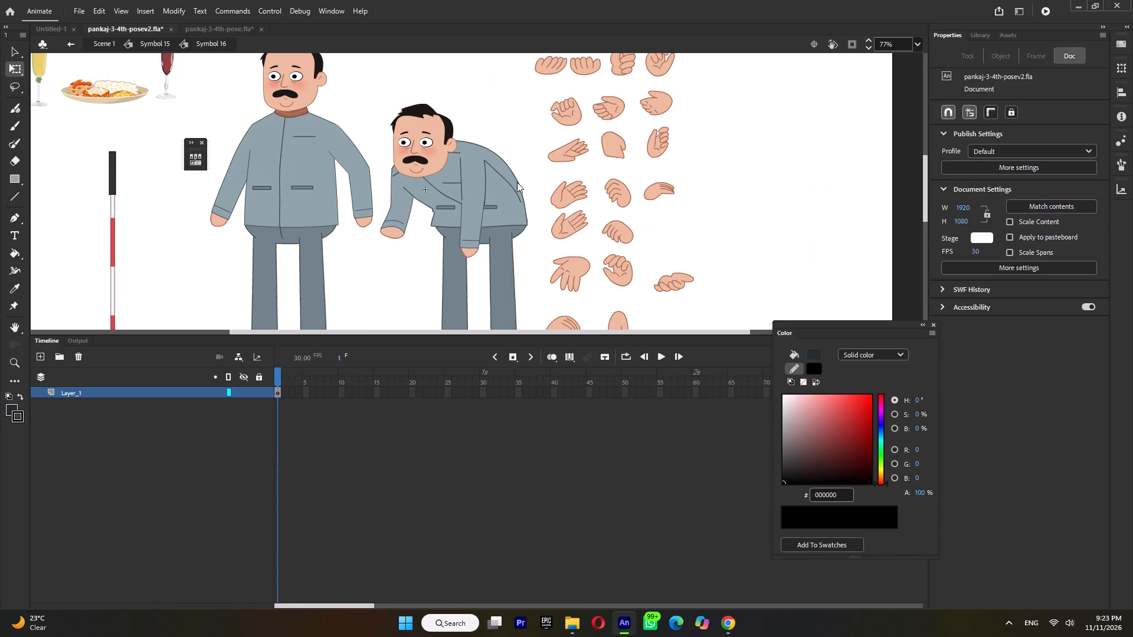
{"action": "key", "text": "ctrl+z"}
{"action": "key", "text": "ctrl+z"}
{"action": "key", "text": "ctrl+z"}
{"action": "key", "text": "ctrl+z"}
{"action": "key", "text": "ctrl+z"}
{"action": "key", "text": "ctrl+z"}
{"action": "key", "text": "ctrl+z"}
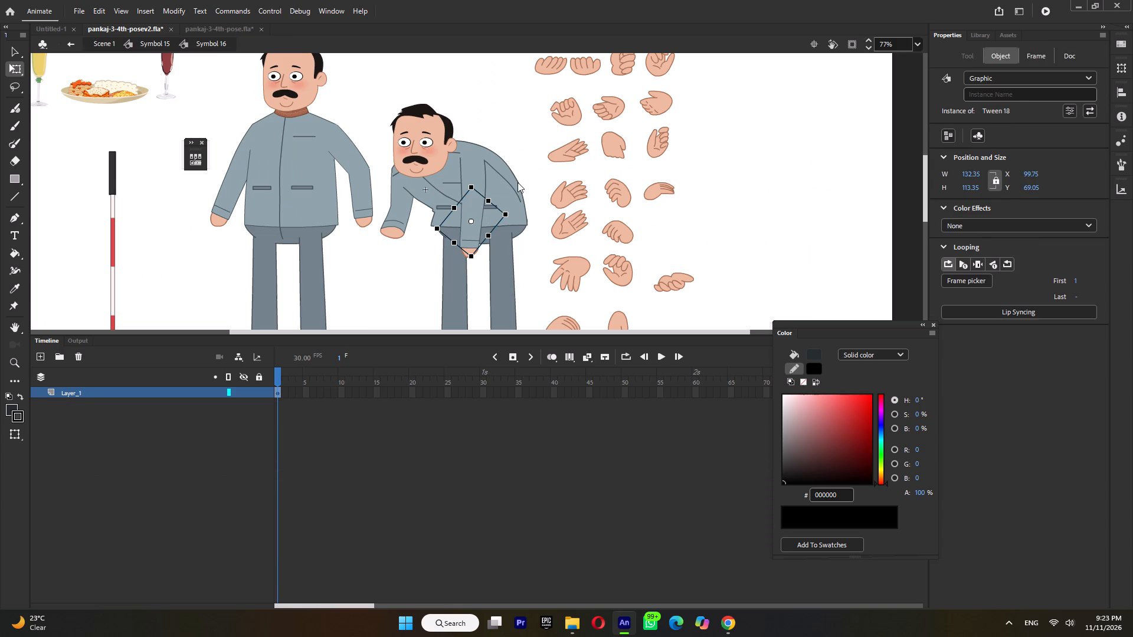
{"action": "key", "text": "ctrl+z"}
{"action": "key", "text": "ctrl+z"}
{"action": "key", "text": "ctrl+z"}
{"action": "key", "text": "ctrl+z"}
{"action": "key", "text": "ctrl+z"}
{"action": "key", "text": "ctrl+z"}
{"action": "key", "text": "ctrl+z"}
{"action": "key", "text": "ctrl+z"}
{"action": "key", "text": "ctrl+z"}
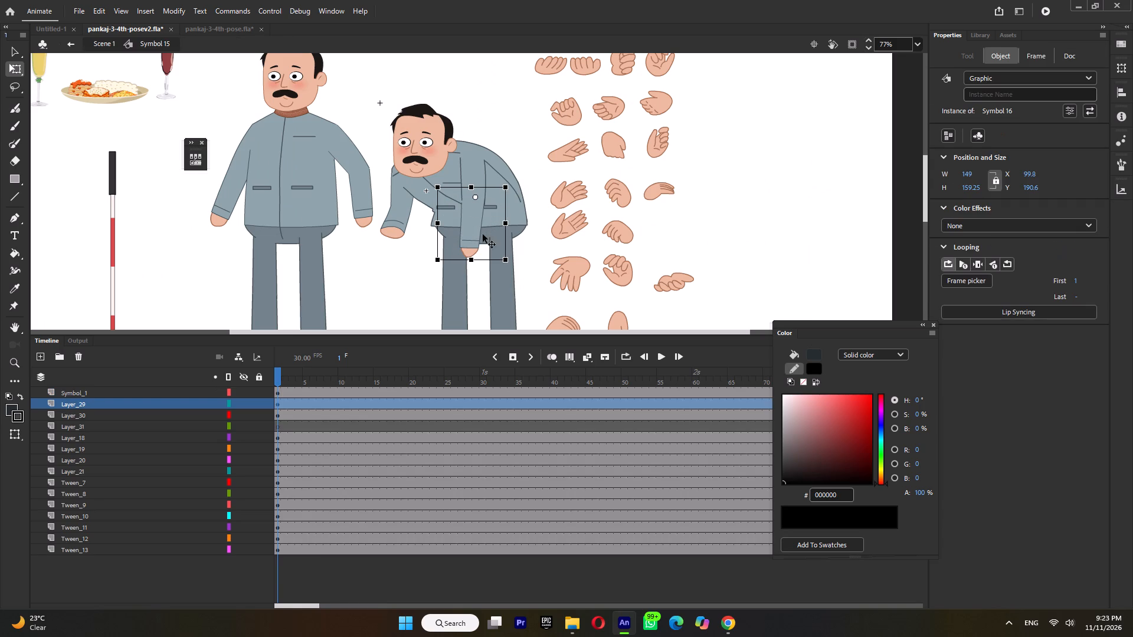
Inside the forearm-and-hand symbol, break the sleeve's nested Tween 18 symbol apart, keeping its artwork as a group.
{"action": "triple_click", "coordinate": [466, 227]}
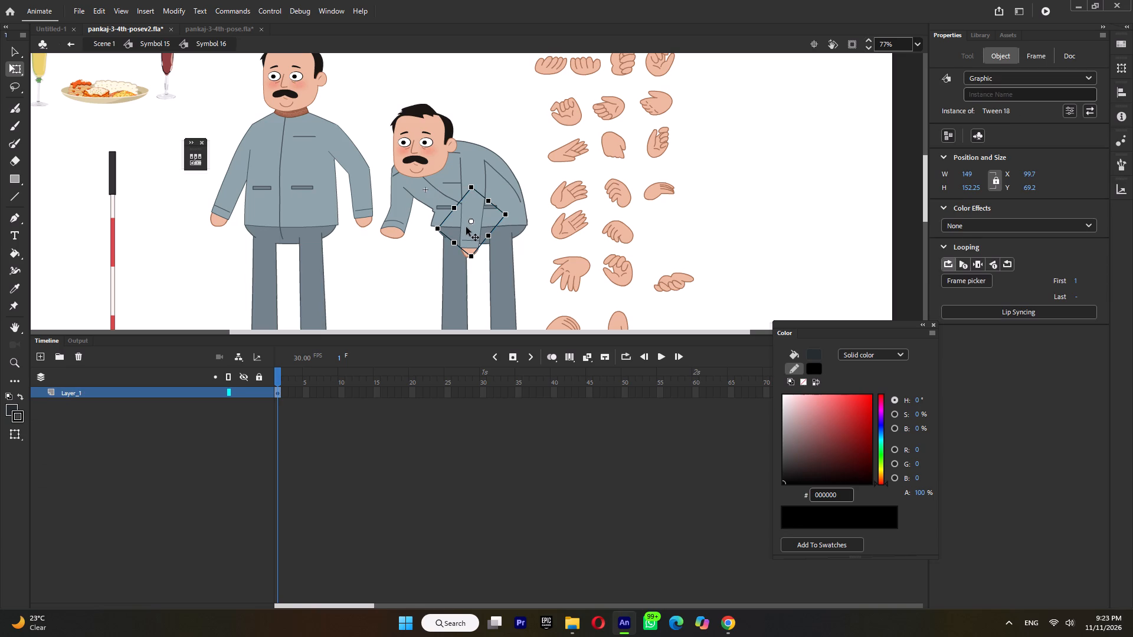
{"action": "key", "text": "ctrl+b"}
{"action": "scroll", "coordinate": [473, 234], "scroll_direction": "up", "scroll_amount": 2, "text": "ctrl"}
{"action": "left_click", "coordinate": [466, 271]}
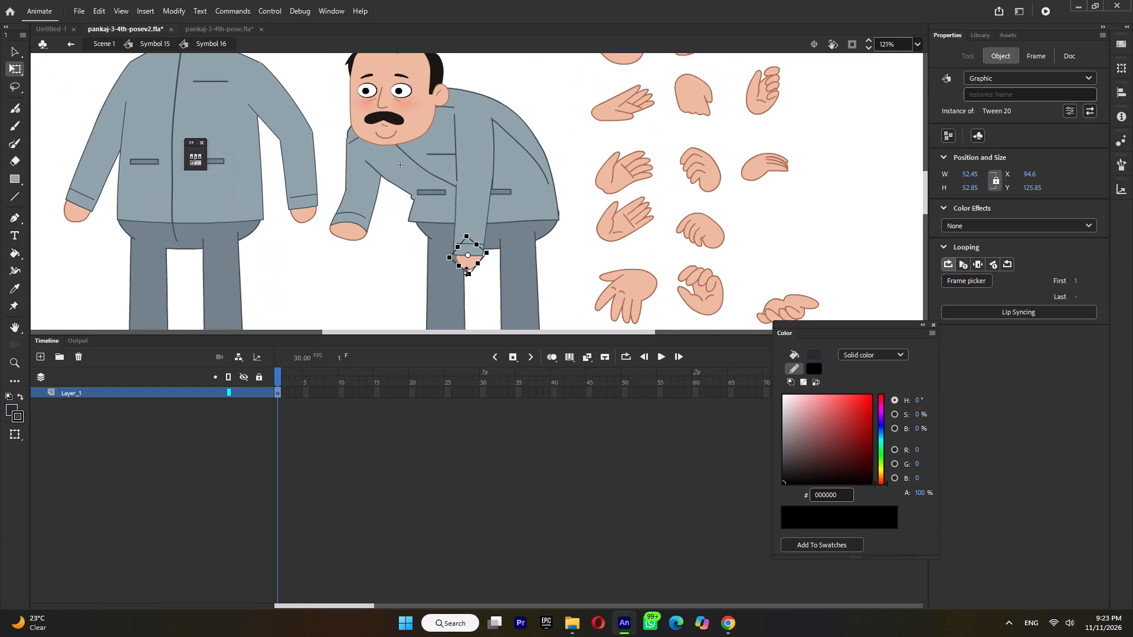
{"action": "left_click", "coordinate": [478, 219]}
{"action": "key", "text": "ctrl+b"}
{"action": "key", "text": "ctrl+z"}
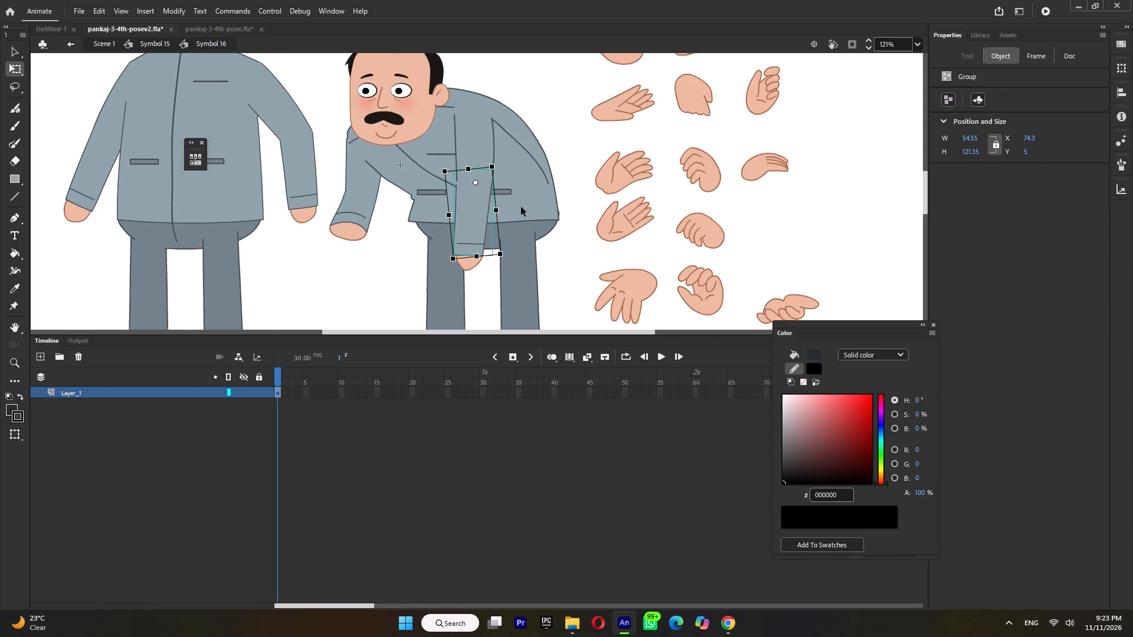
Open the bent figure's near upper-sleeve symbol, break its artwork group apart, and return to the bent-pose symbol.
{"action": "left_click", "coordinate": [521, 207]}
{"action": "double_click", "coordinate": [473, 141]}
{"action": "left_click", "coordinate": [473, 141]}
{"action": "left_click", "coordinate": [473, 141]}
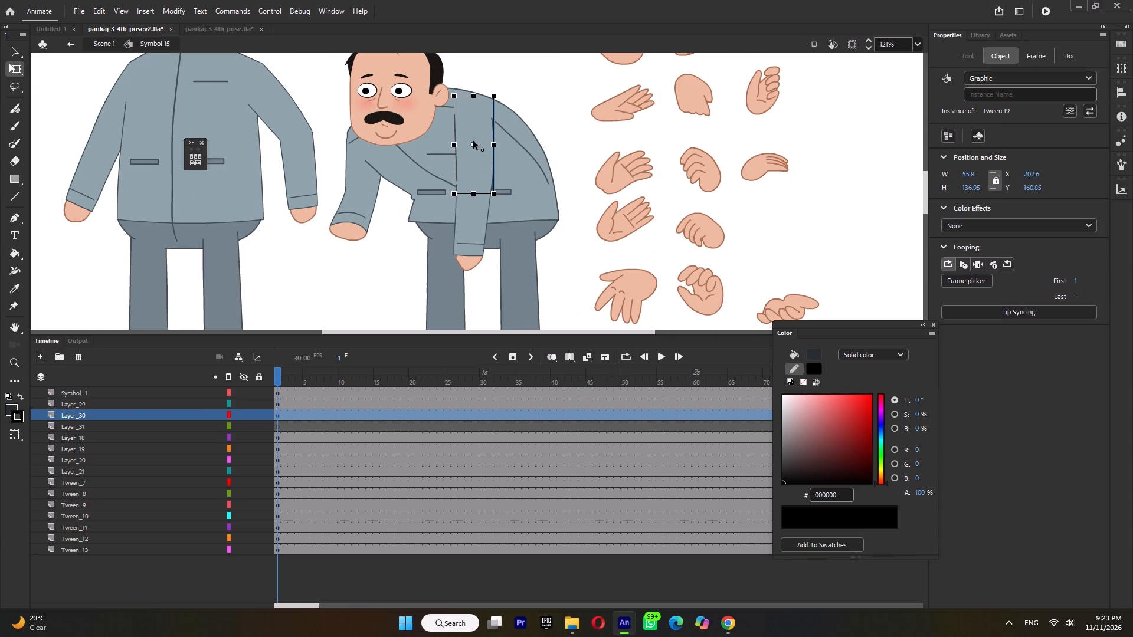
{"action": "left_click", "coordinate": [473, 141]}
{"action": "double_click", "coordinate": [477, 134]}
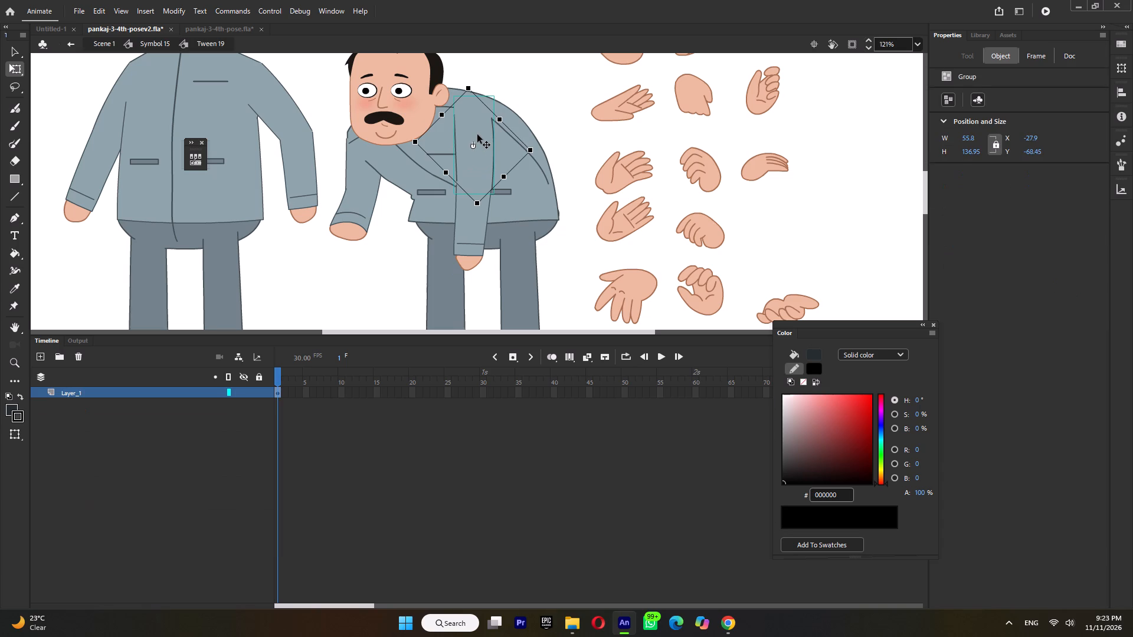
{"action": "key", "text": "ctrl+b"}
{"action": "left_click", "coordinate": [556, 113]}
{"action": "double_click", "coordinate": [533, 132]}
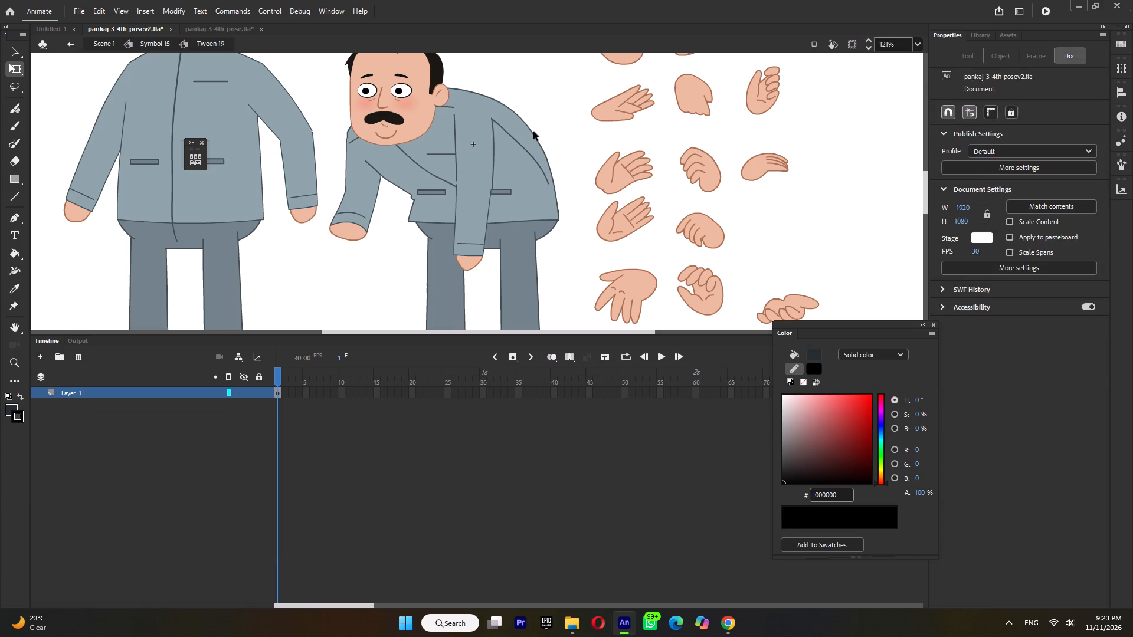
Move the near upper sleeve's pivot up to the shoulder.
{"action": "left_click_drag", "start_coordinate": [474, 147], "coordinate": [471, 111]}
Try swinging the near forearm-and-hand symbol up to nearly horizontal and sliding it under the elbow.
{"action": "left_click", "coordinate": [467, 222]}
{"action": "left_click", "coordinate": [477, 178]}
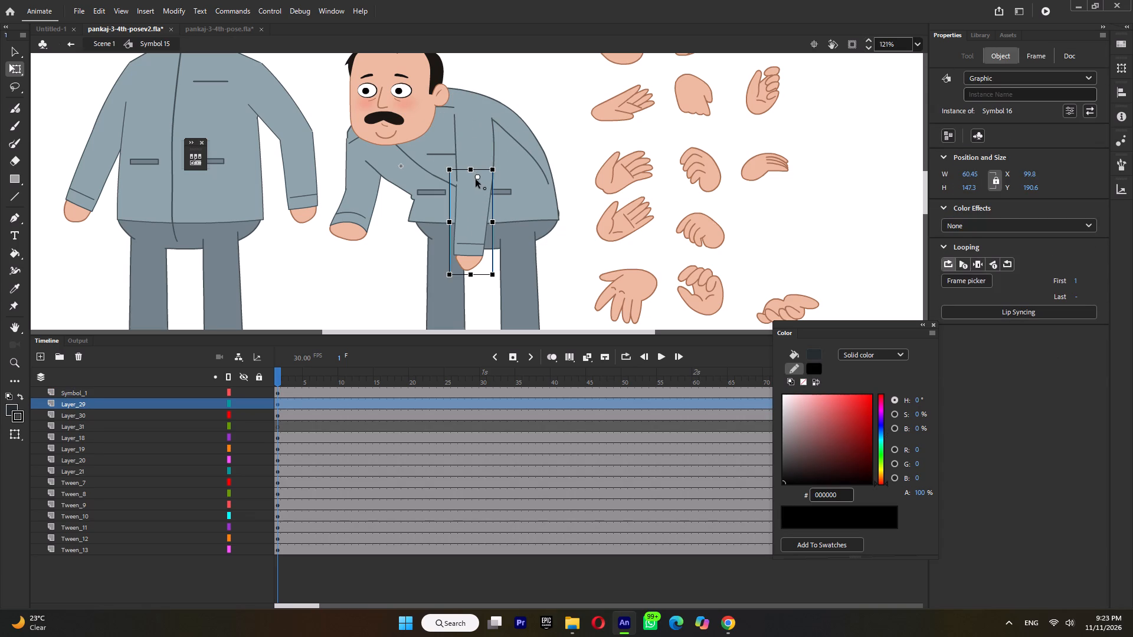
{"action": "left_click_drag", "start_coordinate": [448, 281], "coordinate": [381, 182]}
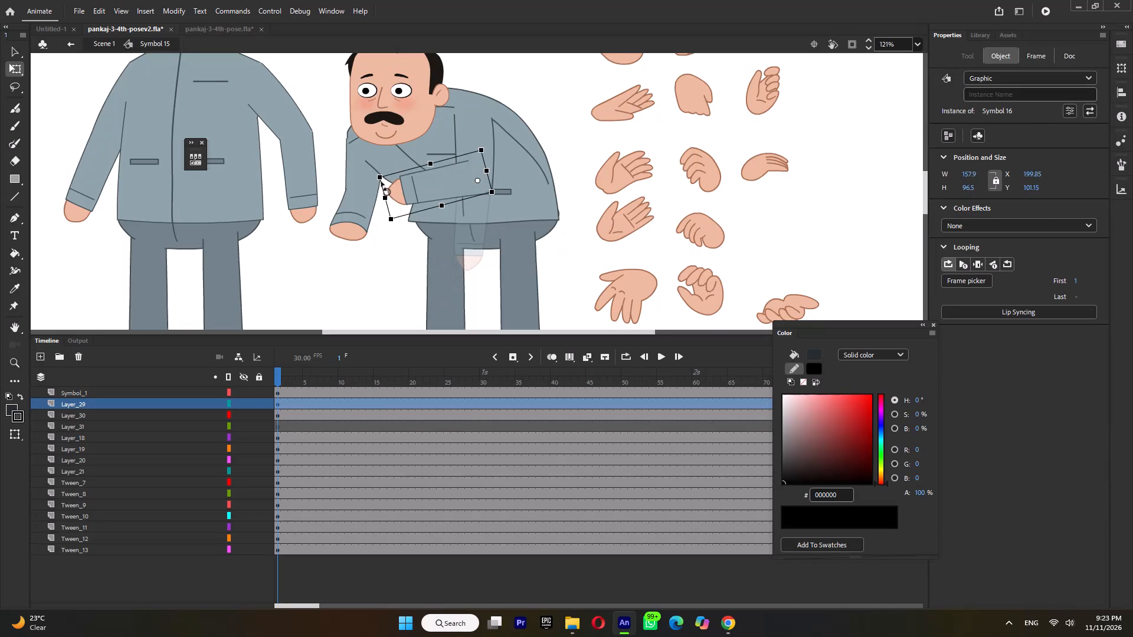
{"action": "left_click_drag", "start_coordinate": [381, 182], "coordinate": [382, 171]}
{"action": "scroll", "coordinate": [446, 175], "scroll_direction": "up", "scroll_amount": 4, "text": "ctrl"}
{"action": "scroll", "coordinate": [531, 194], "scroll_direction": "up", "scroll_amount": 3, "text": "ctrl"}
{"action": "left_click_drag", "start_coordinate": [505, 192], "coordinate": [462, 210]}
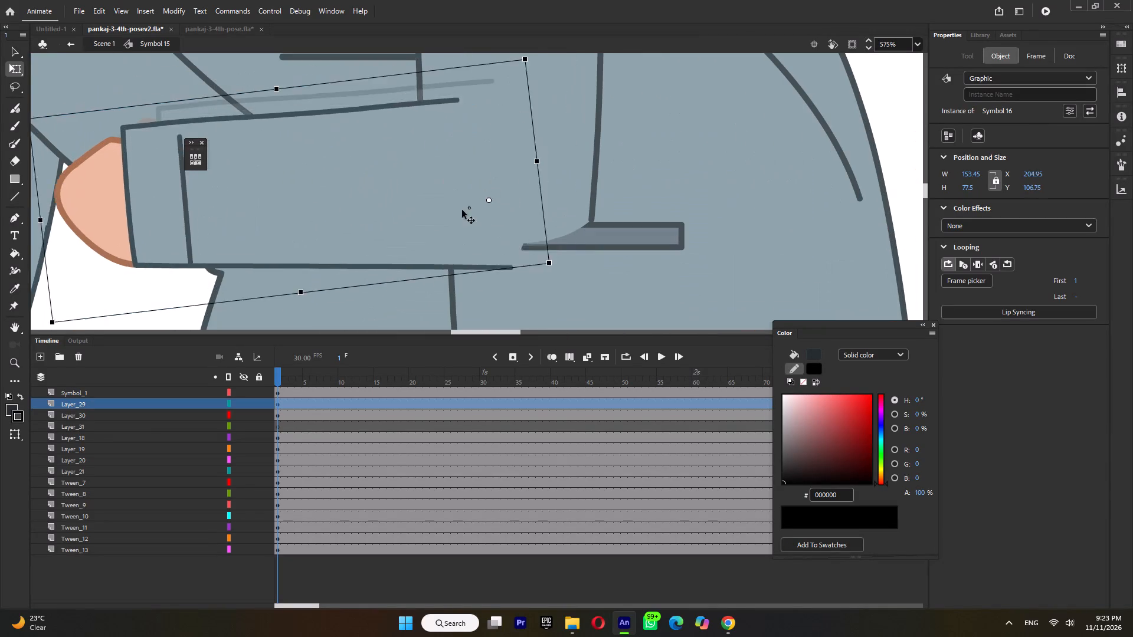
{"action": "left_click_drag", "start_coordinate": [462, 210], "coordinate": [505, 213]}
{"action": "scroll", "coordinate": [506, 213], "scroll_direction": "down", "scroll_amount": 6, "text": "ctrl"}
Check the forearm's reference pose in the pankaj-3-4th-pose file, and return to the v2 file.
{"action": "left_click", "coordinate": [199, 24]}
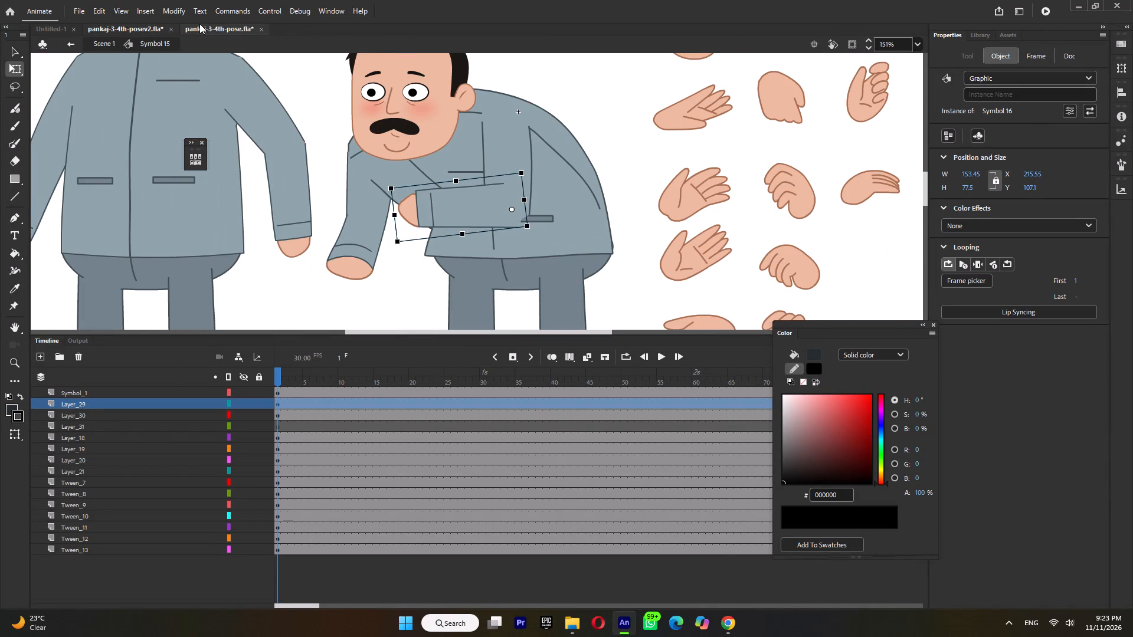
{"action": "scroll", "coordinate": [322, 261], "scroll_direction": "up", "scroll_amount": 5, "text": "ctrl"}
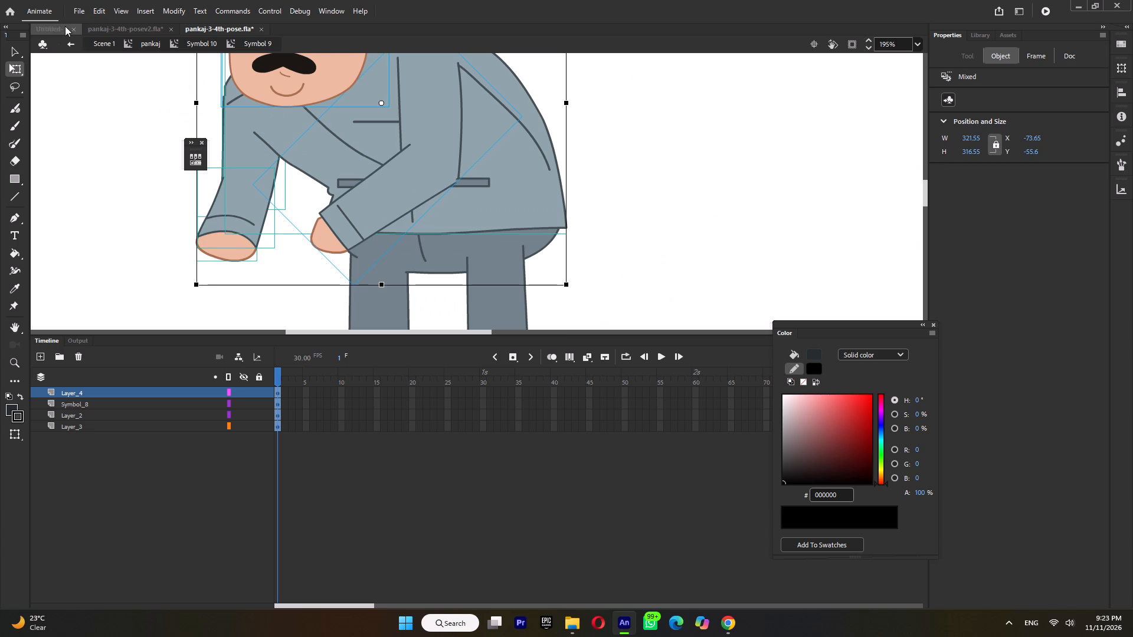
{"action": "left_click", "coordinate": [55, 29]}
{"action": "left_click", "coordinate": [116, 28]}
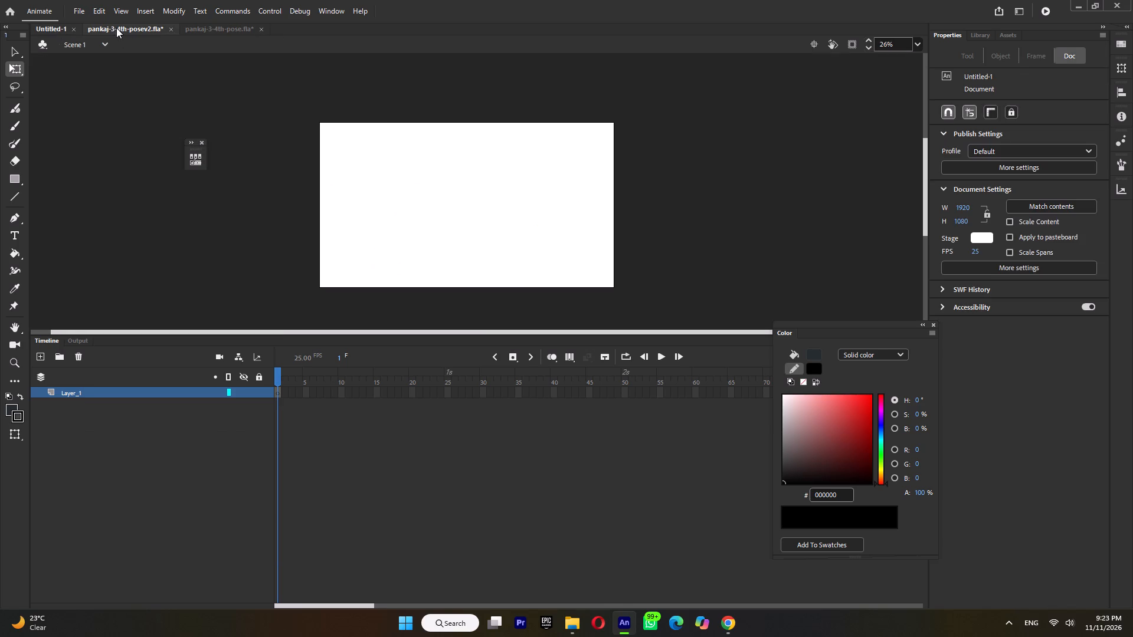
Rotate the near forearm-and-hand symbol to slope diagonally down from the elbow and line it up with the upper sleeve.
{"action": "scroll", "coordinate": [502, 228], "scroll_direction": "up", "scroll_amount": 4, "text": "ctrl"}
{"action": "left_click_drag", "start_coordinate": [507, 219], "coordinate": [511, 205]}
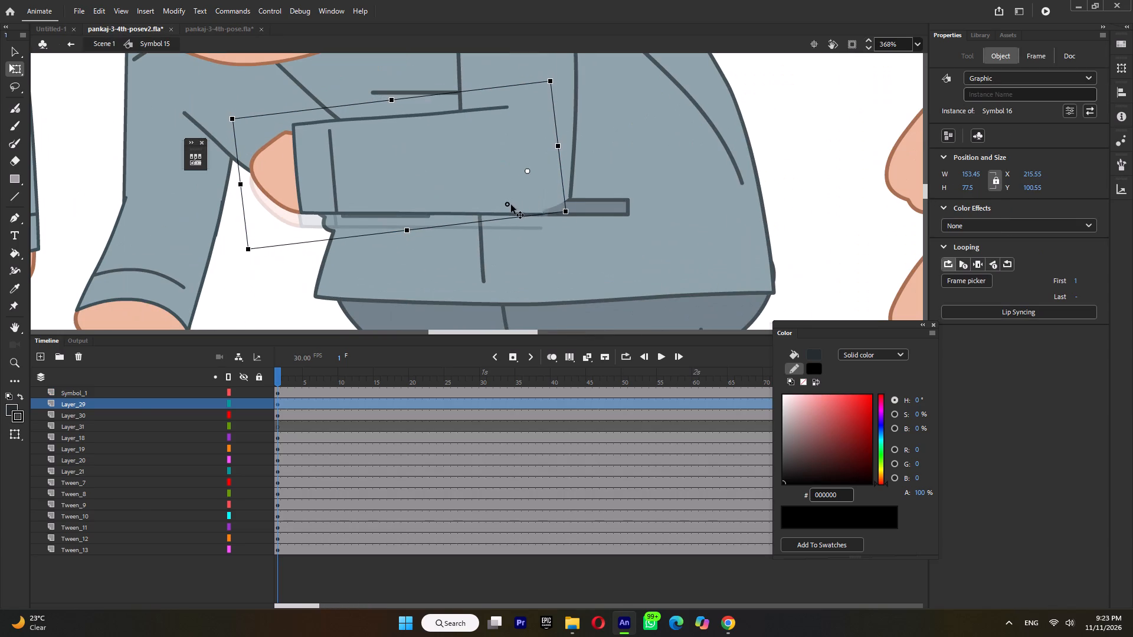
{"action": "left_click_drag", "start_coordinate": [511, 205], "coordinate": [528, 191]}
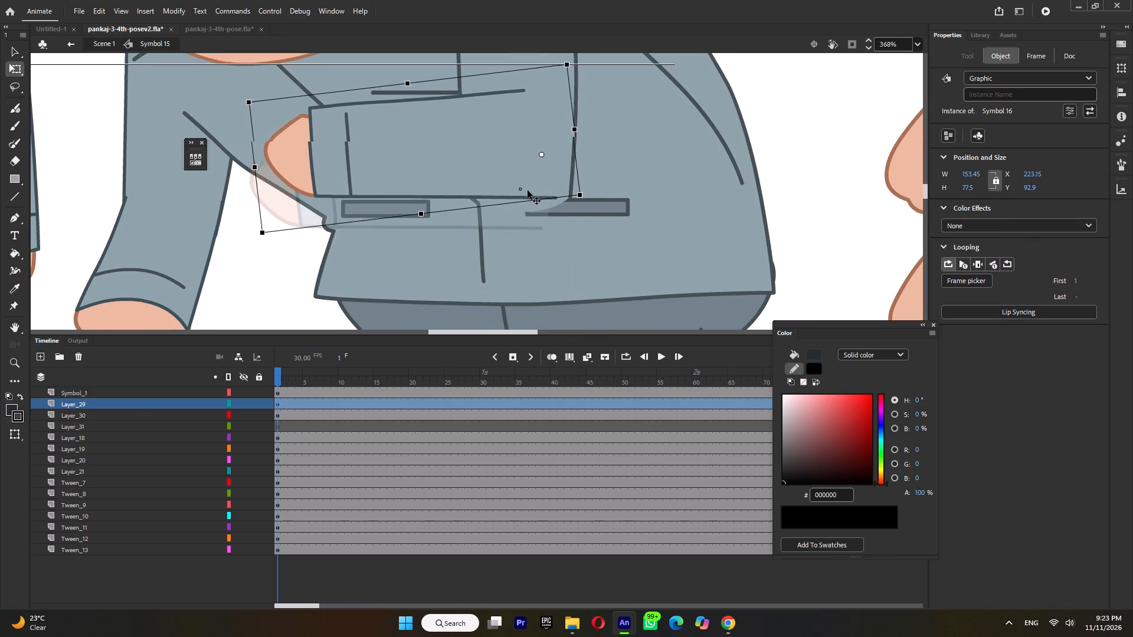
{"action": "left_click_drag", "start_coordinate": [528, 191], "coordinate": [532, 191]}
{"action": "left_click_drag", "start_coordinate": [268, 241], "coordinate": [296, 302]}
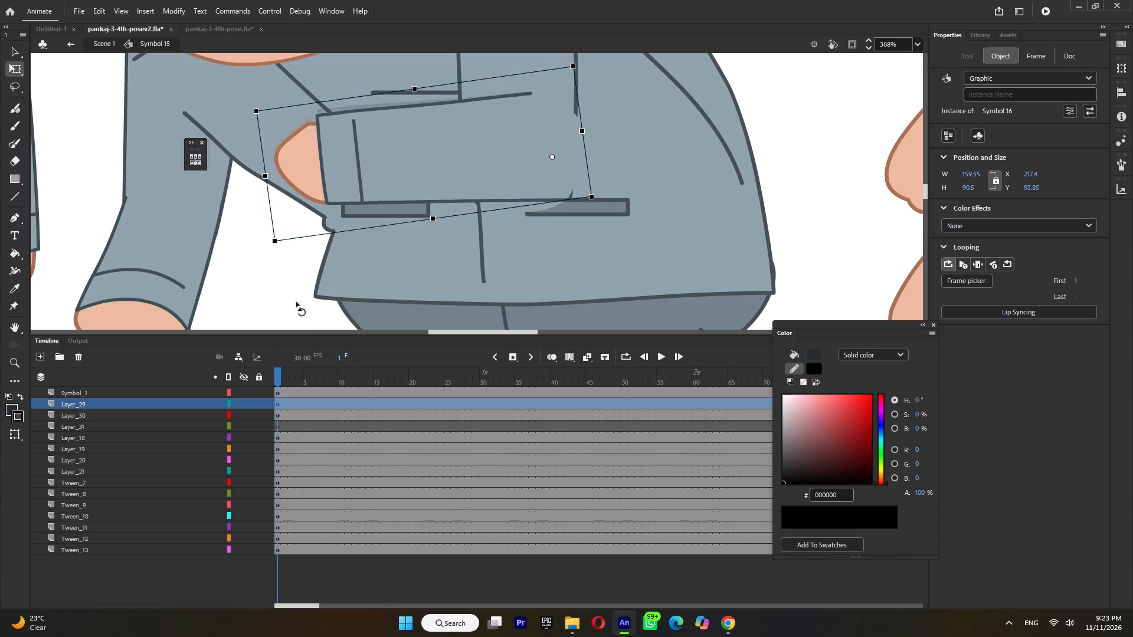
{"action": "left_click_drag", "start_coordinate": [296, 302], "coordinate": [418, 356]}
{"action": "left_click_drag", "start_coordinate": [478, 191], "coordinate": [420, 200]}
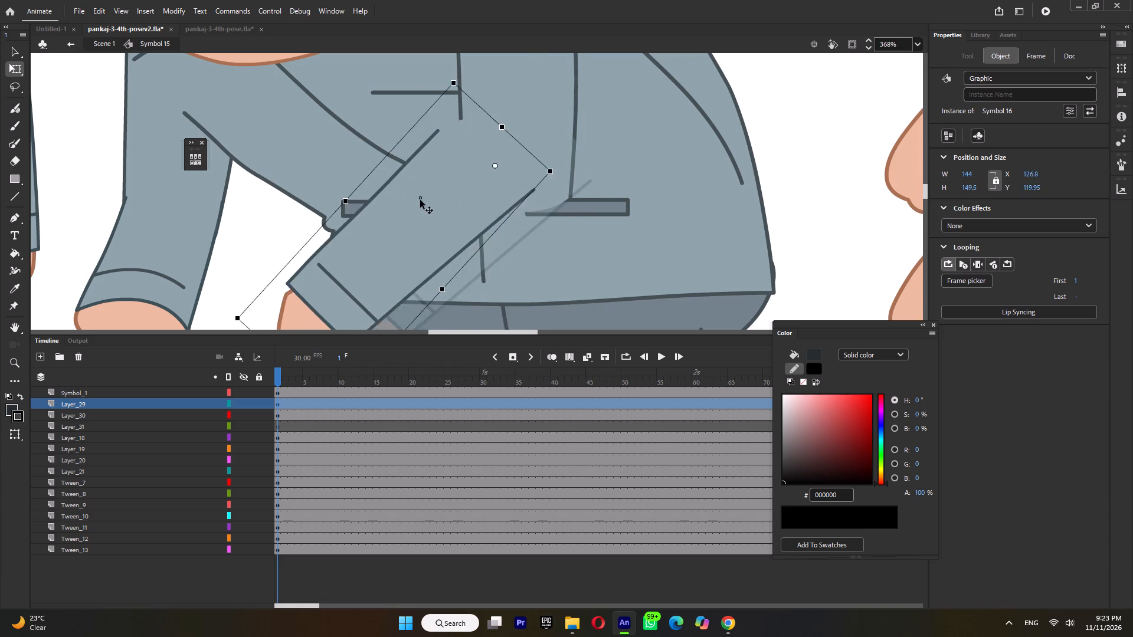
{"action": "left_click_drag", "start_coordinate": [420, 200], "coordinate": [456, 211]}
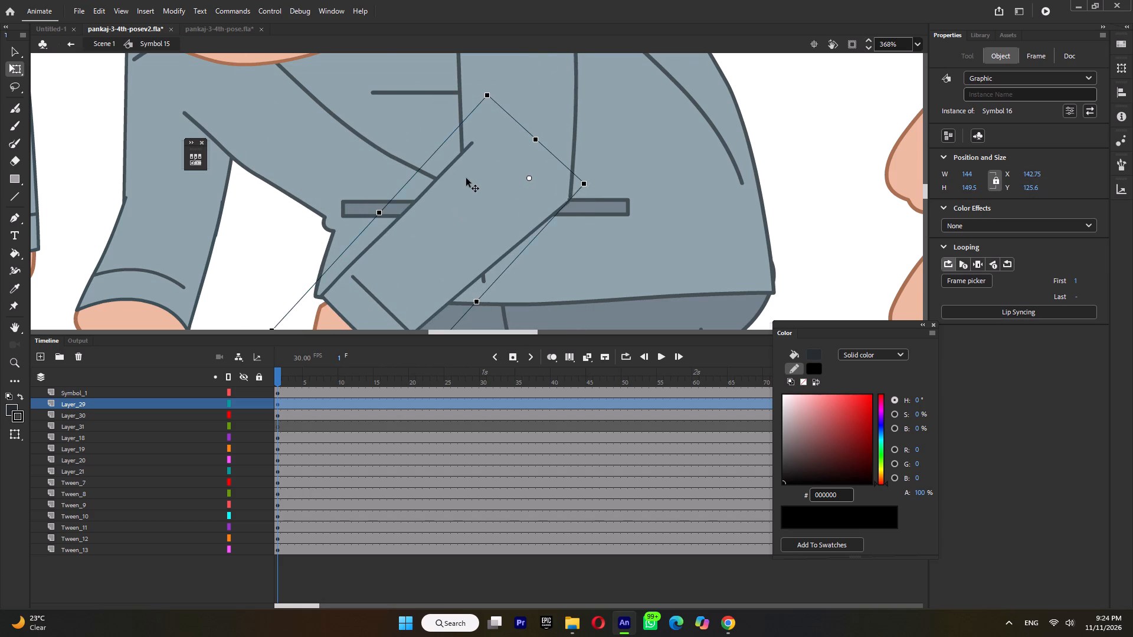
Convert the bent figure's far forearm sleeve and hand together into one graphic symbol.
{"action": "scroll", "coordinate": [466, 178], "scroll_direction": "down", "scroll_amount": 8, "text": "ctrl"}
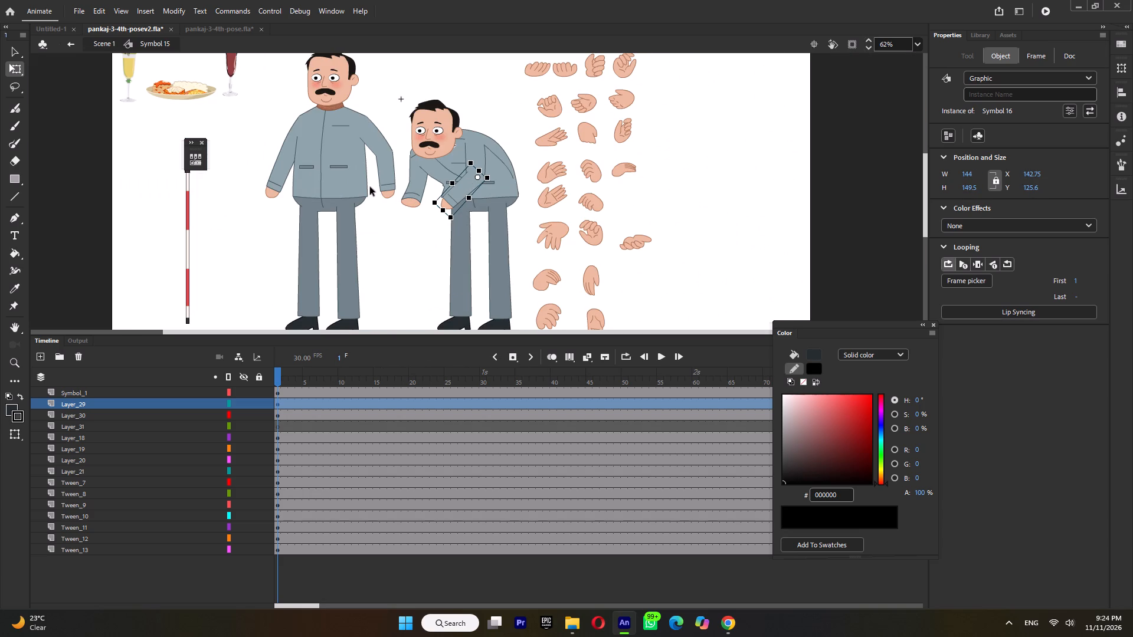
{"action": "left_click_drag", "start_coordinate": [382, 167], "coordinate": [408, 169]}
{"action": "left_click", "coordinate": [384, 172]}
{"action": "double_click", "coordinate": [418, 191]}
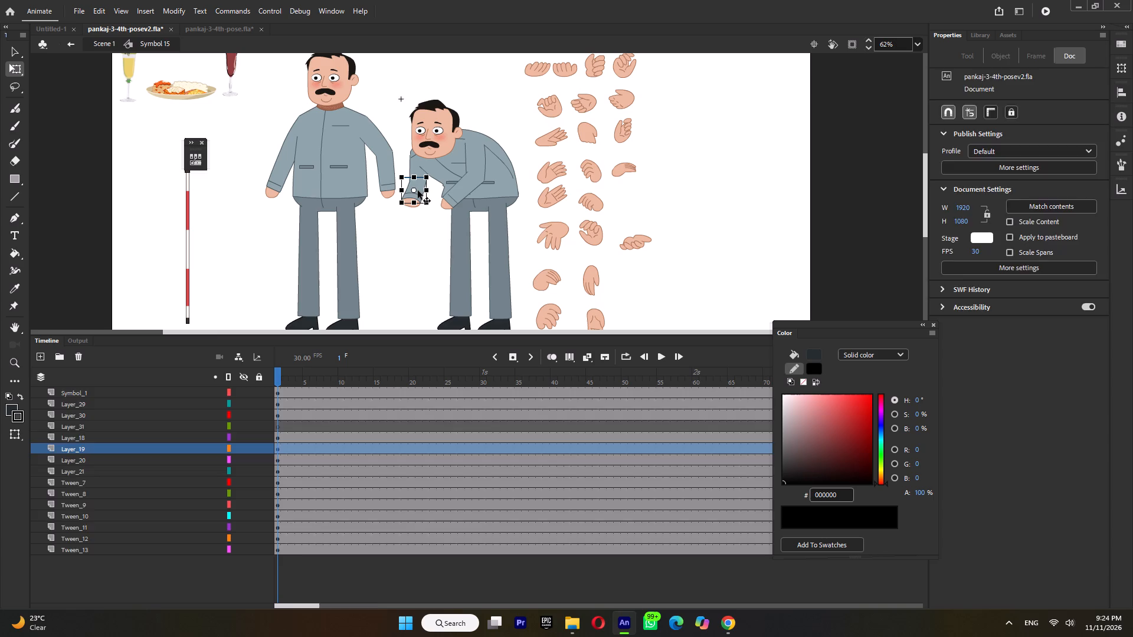
{"action": "scroll", "coordinate": [421, 185], "scroll_direction": "up", "scroll_amount": 5, "text": "ctrl"}
{"action": "double_click", "coordinate": [466, 183]}
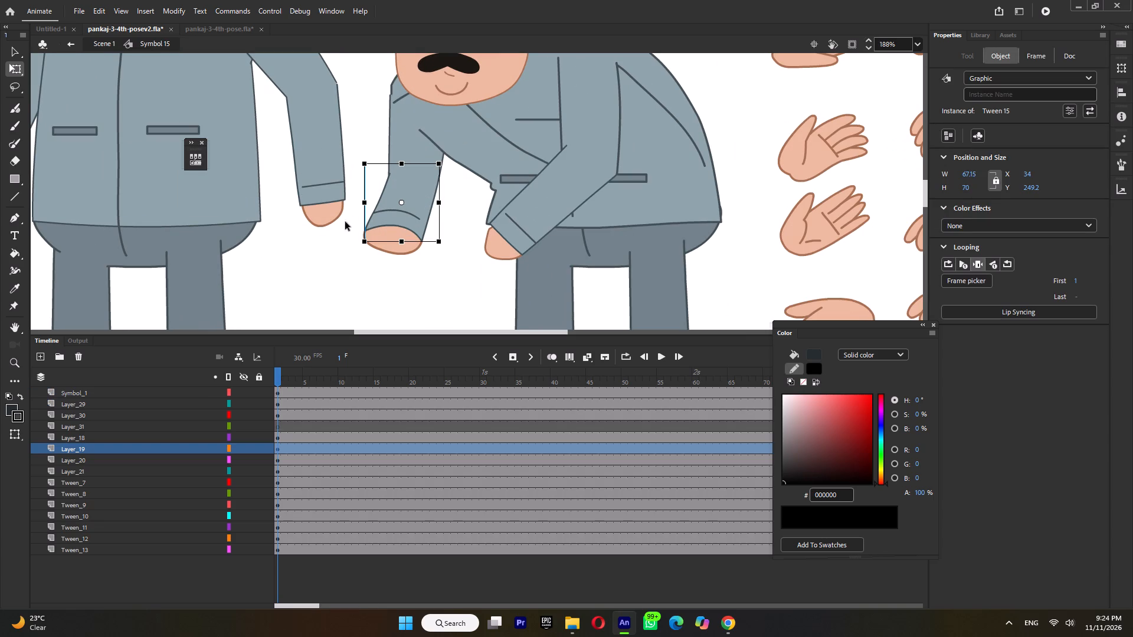
{"action": "left_click_drag", "start_coordinate": [324, 241], "coordinate": [399, 245], "text": "shift"}
{"action": "key", "text": "F8"}
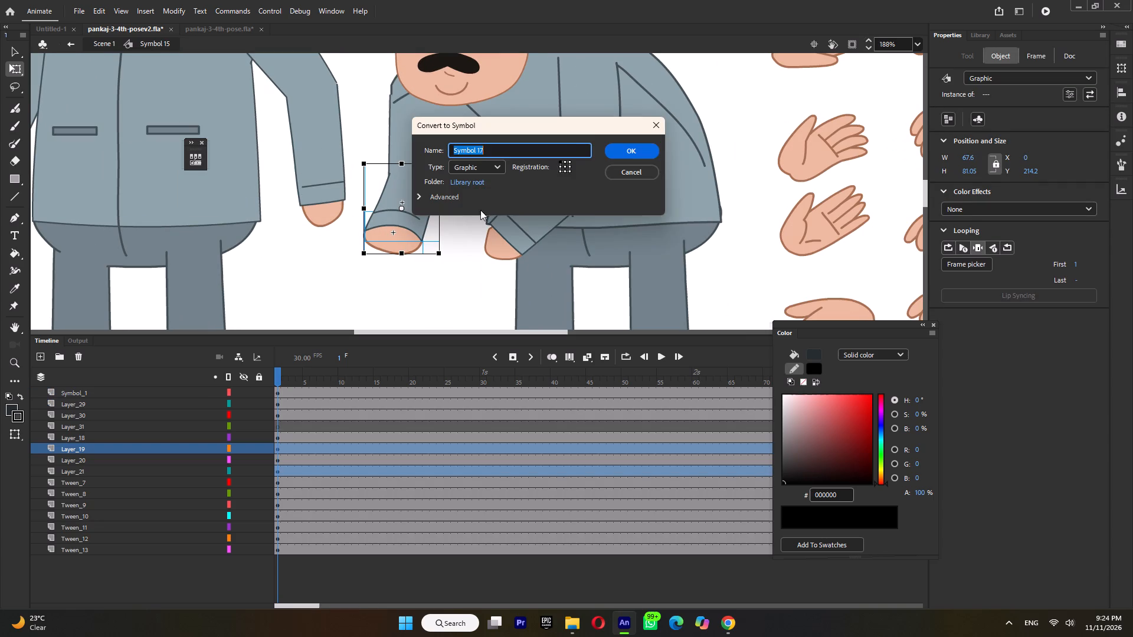
{"action": "left_click", "coordinate": [620, 149]}
Inside the new far forearm-and-hand symbol, break the nested sleeve symbol apart and return to the bent-pose symbol.
{"action": "double_click", "coordinate": [411, 193]}
{"action": "left_click", "coordinate": [463, 192]}
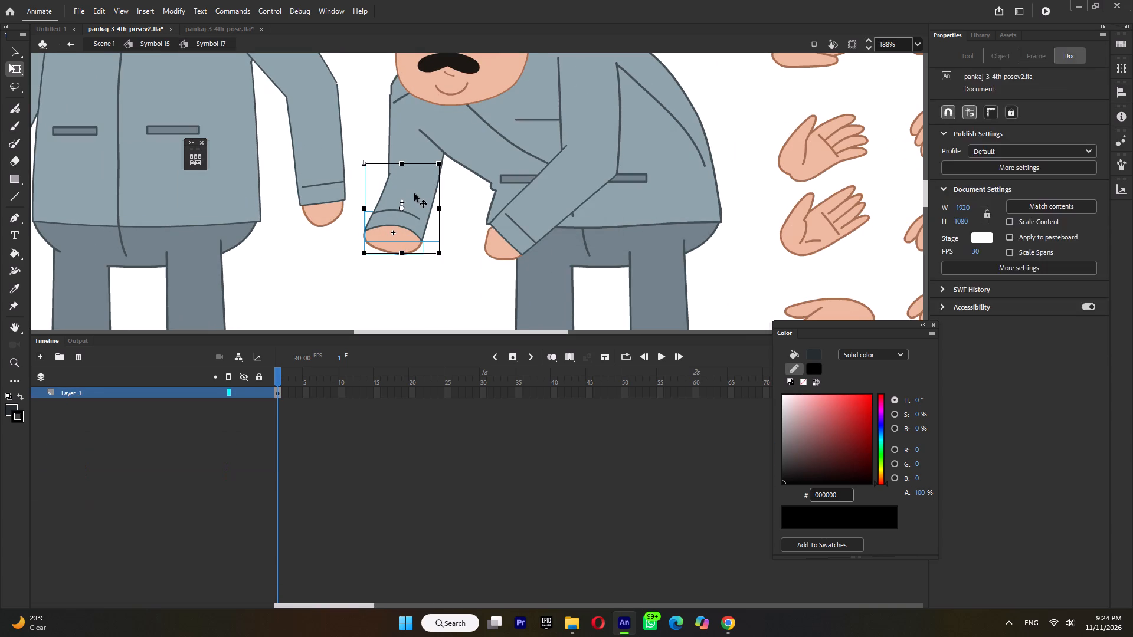
{"action": "left_click", "coordinate": [414, 193]}
{"action": "key", "text": "ctrl+b"}
{"action": "left_click", "coordinate": [467, 195]}
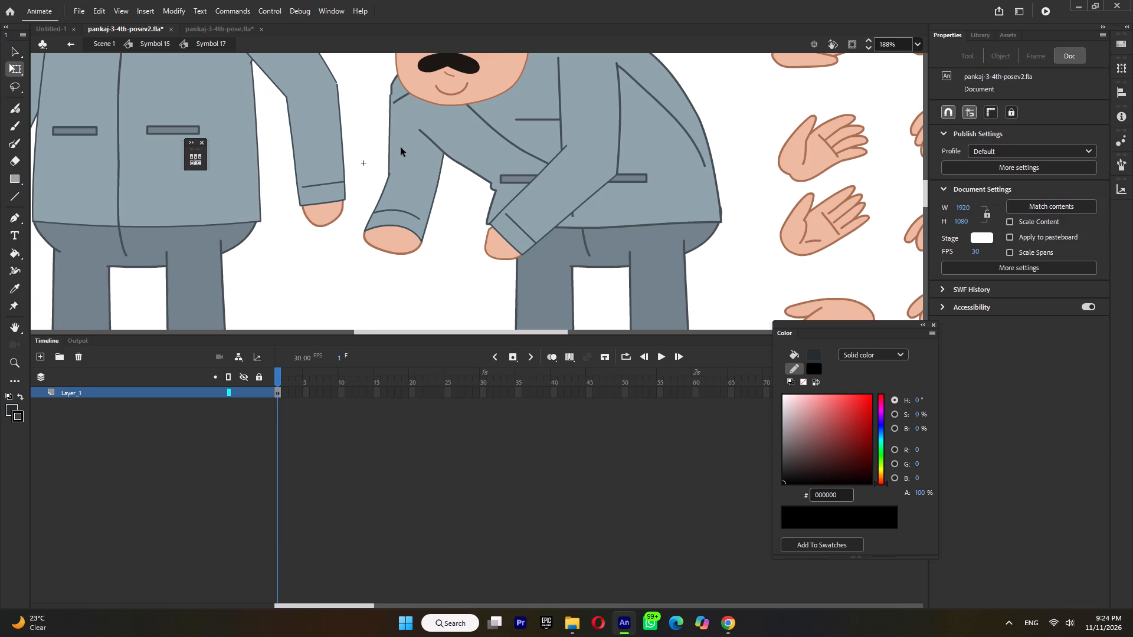
{"action": "double_click", "coordinate": [401, 147]}
{"action": "left_click", "coordinate": [401, 147]}
Set the far arm's pivots, placing the forearm's at the elbow and the upper sleeve's at the shoulder.
{"action": "left_click", "coordinate": [412, 195]}
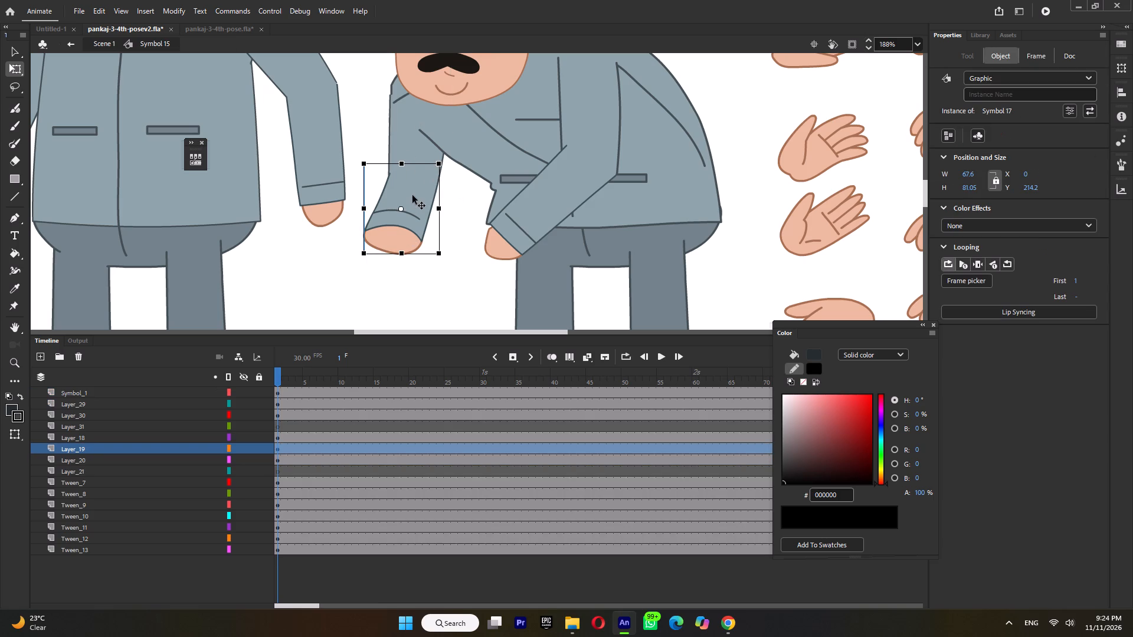
{"action": "left_click_drag", "start_coordinate": [405, 212], "coordinate": [417, 184]}
{"action": "key", "text": "ctrl+z"}
{"action": "left_click_drag", "start_coordinate": [402, 210], "coordinate": [417, 180]}
{"action": "left_click", "coordinate": [404, 124]}
{"action": "left_click", "coordinate": [398, 150]}
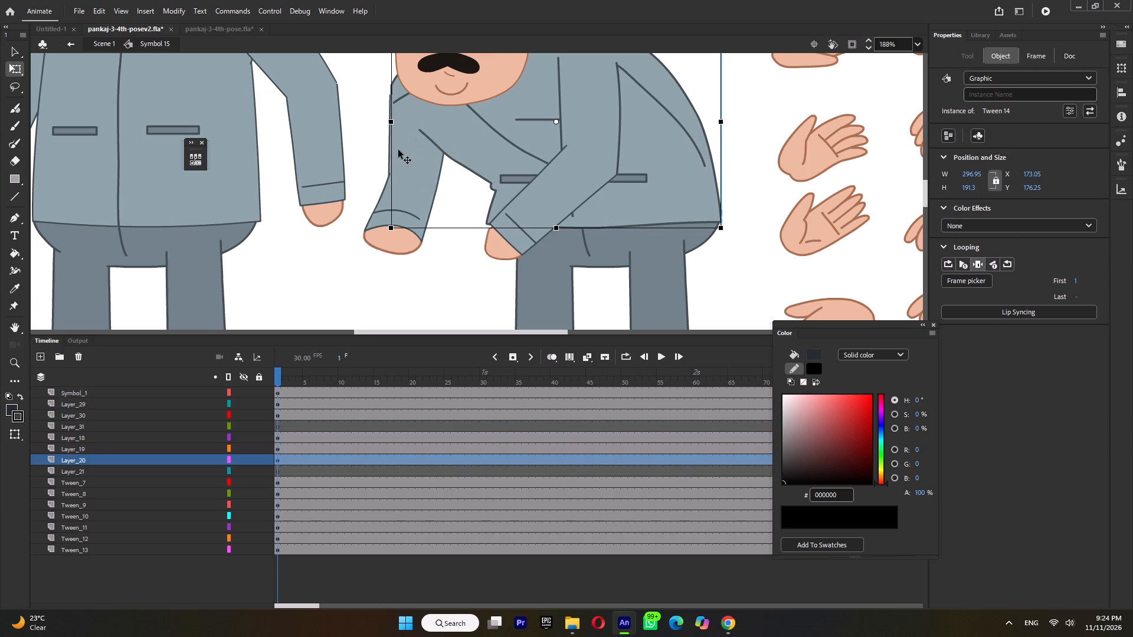
{"action": "left_click_drag", "start_coordinate": [421, 129], "coordinate": [409, 92]}
Move the bent torso's pivot down to the waist and the head's pivot up to about moustache level.
{"action": "left_click", "coordinate": [674, 216]}
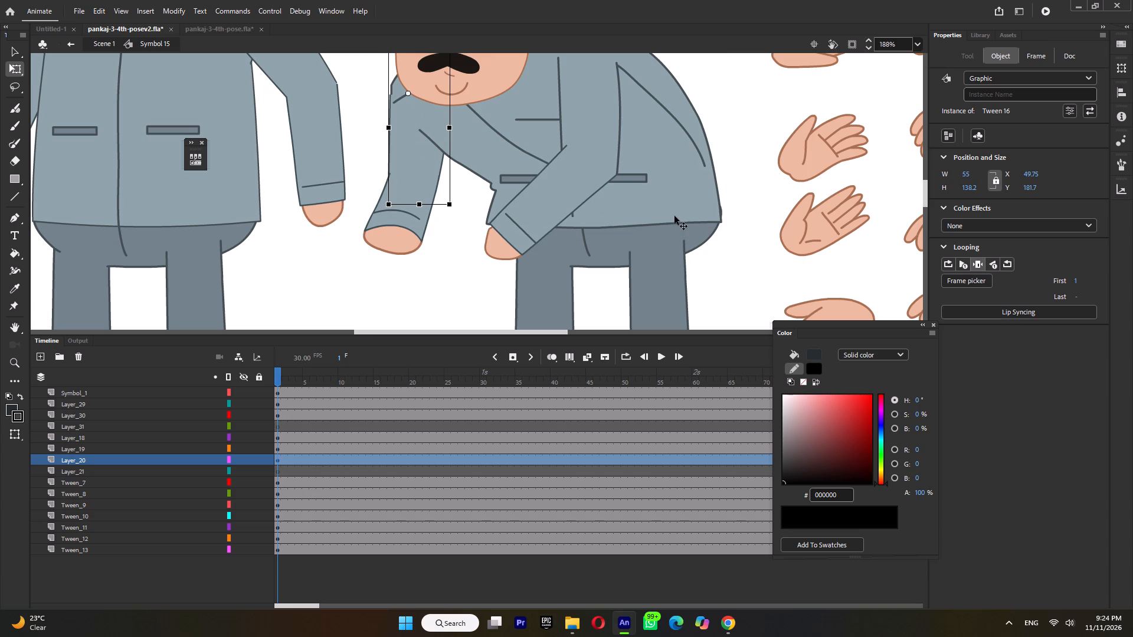
{"action": "left_click_drag", "start_coordinate": [556, 119], "coordinate": [598, 224]}
{"action": "scroll", "coordinate": [598, 224], "scroll_direction": "down", "scroll_amount": 6, "text": "ctrl"}
{"action": "left_click", "coordinate": [559, 146]}
{"action": "scroll", "coordinate": [550, 177], "scroll_direction": "up", "scroll_amount": 4, "text": "ctrl"}
{"action": "left_click_drag", "start_coordinate": [571, 183], "coordinate": [572, 163]}
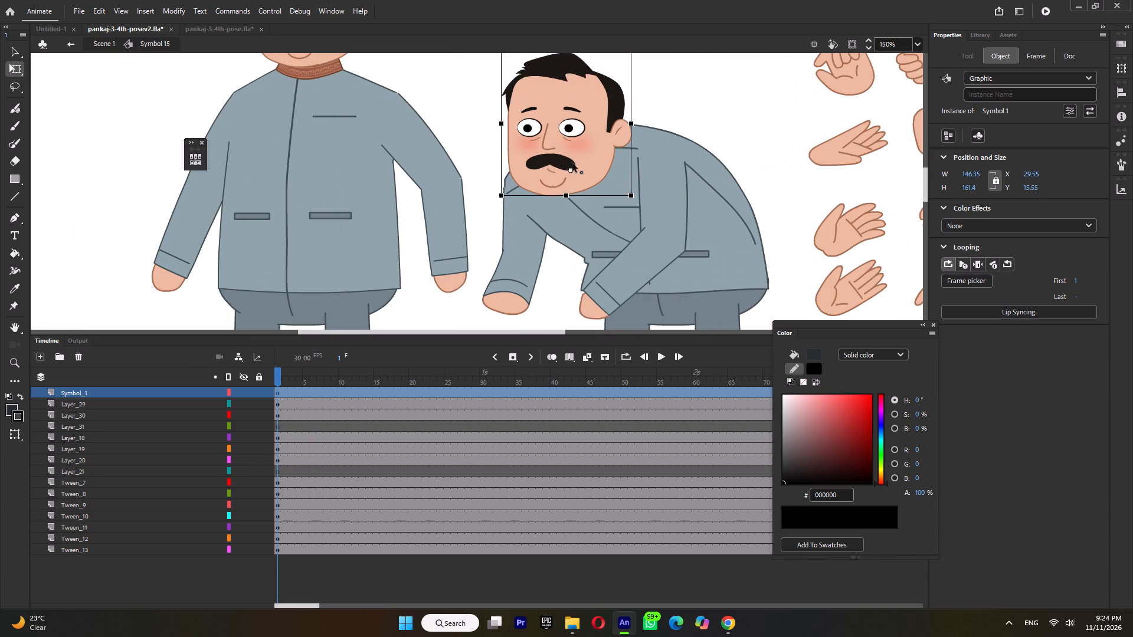
{"action": "left_click_drag", "start_coordinate": [572, 163], "coordinate": [572, 160]}
Check the pivots of the bent figure's leg parts, and leave the symbol for the main scene.
{"action": "scroll", "coordinate": [600, 122], "scroll_direction": "down", "scroll_amount": 6, "text": "ctrl"}
{"action": "left_click", "coordinate": [516, 203]}
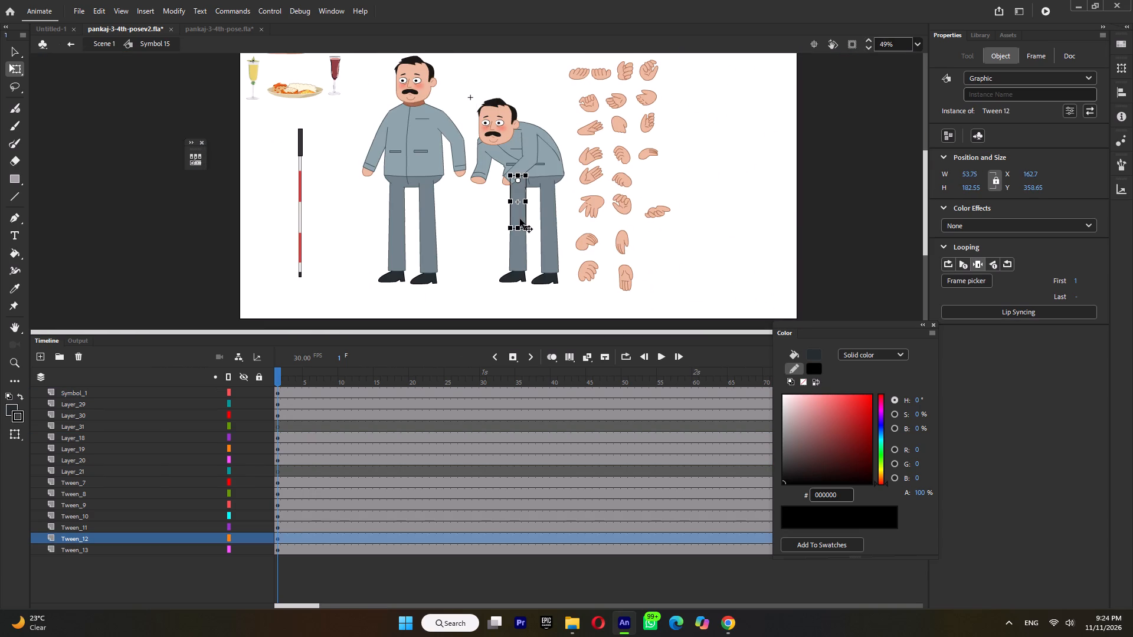
{"action": "left_click", "coordinate": [520, 244]}
{"action": "left_click", "coordinate": [544, 260]}
{"action": "left_click", "coordinate": [467, 275]}
{"action": "left_click", "coordinate": [467, 275]}
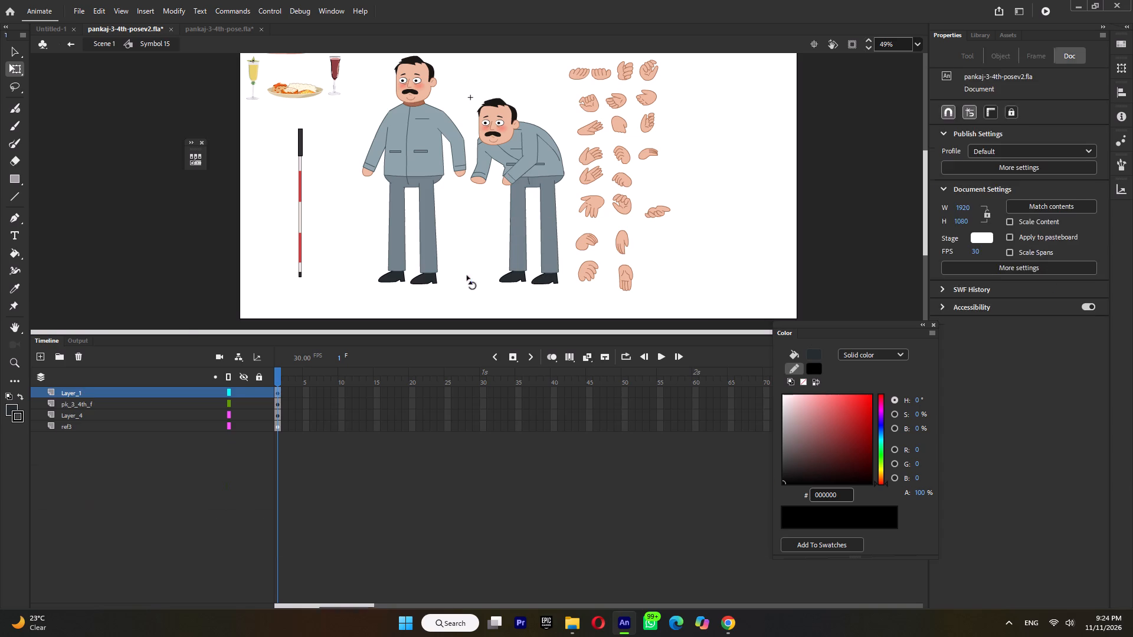
Inside the standing pankaj symbol, move the pivots of both lower legs down to the ankles.
{"action": "double_click", "coordinate": [428, 239]}
{"action": "left_click", "coordinate": [428, 239]}
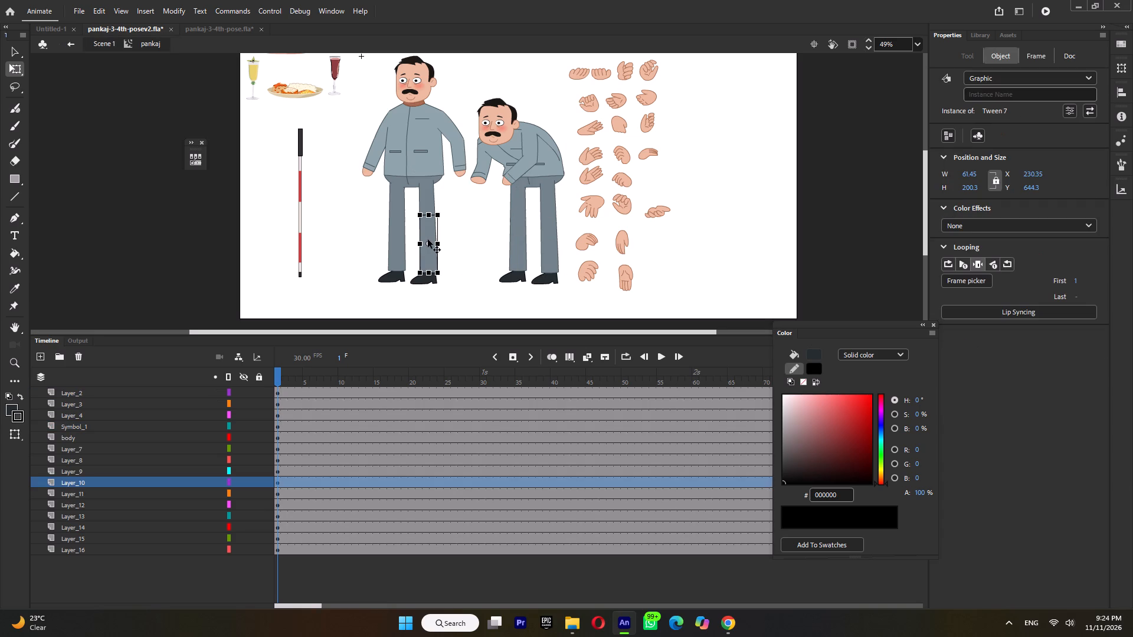
{"action": "scroll", "coordinate": [428, 245], "scroll_direction": "up", "scroll_amount": 4, "text": "ctrl"}
{"action": "left_click_drag", "start_coordinate": [434, 239], "coordinate": [435, 313]}
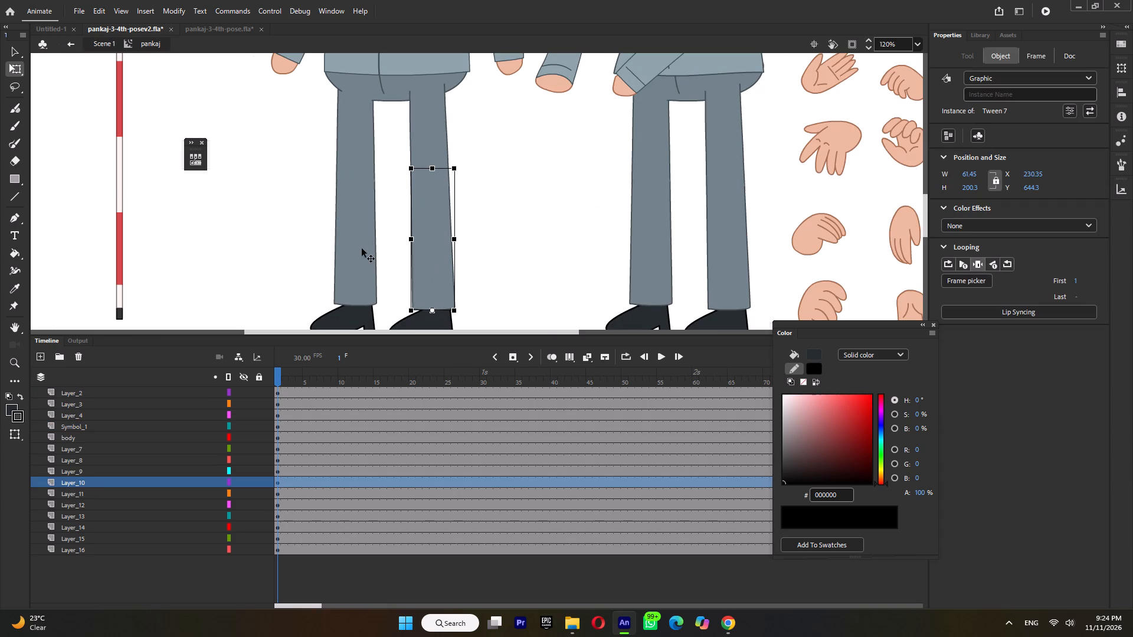
{"action": "left_click", "coordinate": [362, 248]}
{"action": "left_click_drag", "start_coordinate": [356, 235], "coordinate": [354, 291]}
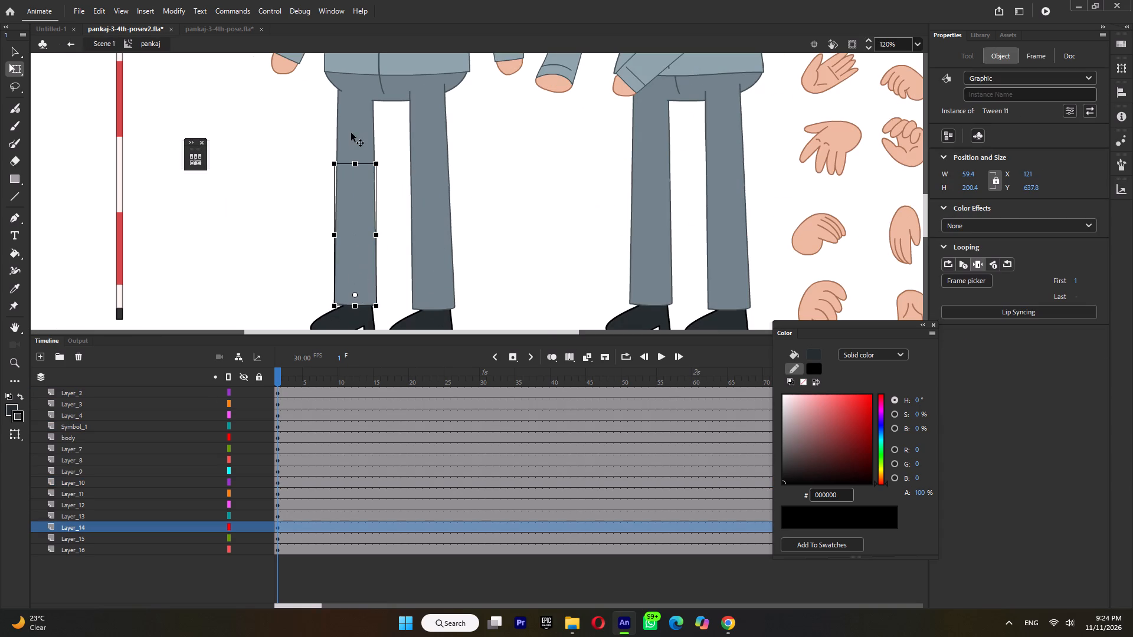
Move the pivots of both of the standing figure's thighs up to the hips.
{"action": "left_click", "coordinate": [351, 132]}
{"action": "left_click_drag", "start_coordinate": [356, 136], "coordinate": [353, 76]}
{"action": "left_click", "coordinate": [413, 123]}
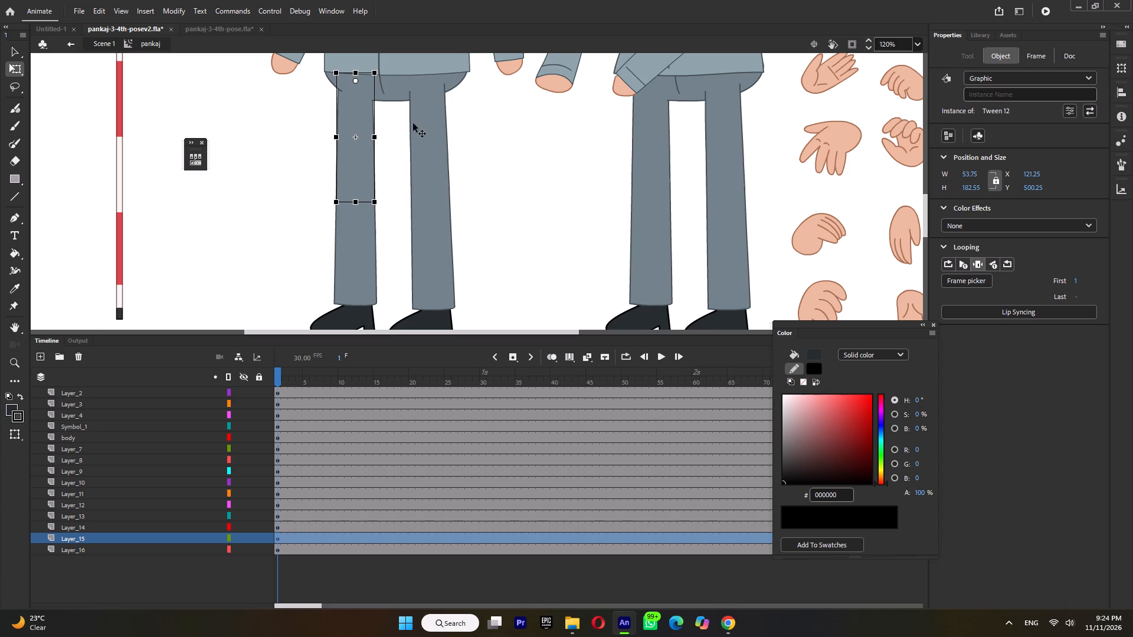
{"action": "left_click_drag", "start_coordinate": [428, 141], "coordinate": [423, 86]}
Move the standing figure's body pivot up to the jacket's lower hem.
{"action": "left_click", "coordinate": [373, 83]}
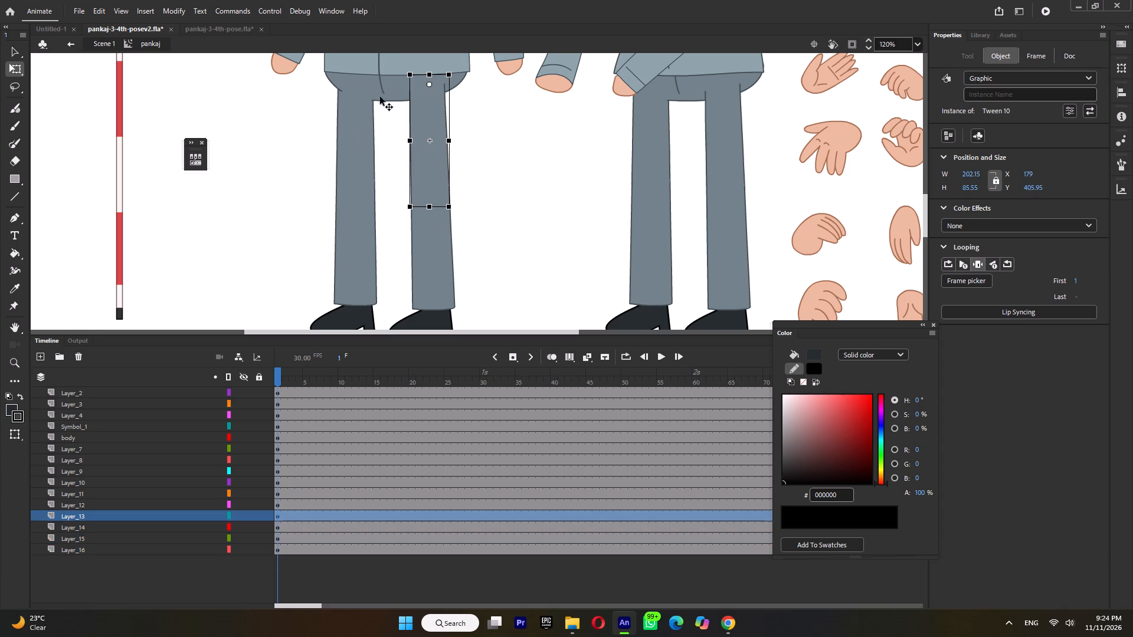
{"action": "scroll", "coordinate": [414, 156], "scroll_direction": "down", "scroll_amount": 4, "text": "ctrl"}
{"action": "scroll", "coordinate": [405, 84], "scroll_direction": "up", "scroll_amount": 2, "text": "ctrl"}
{"action": "left_click", "coordinate": [408, 97]}
{"action": "scroll", "coordinate": [413, 170], "scroll_direction": "up", "scroll_amount": 1}
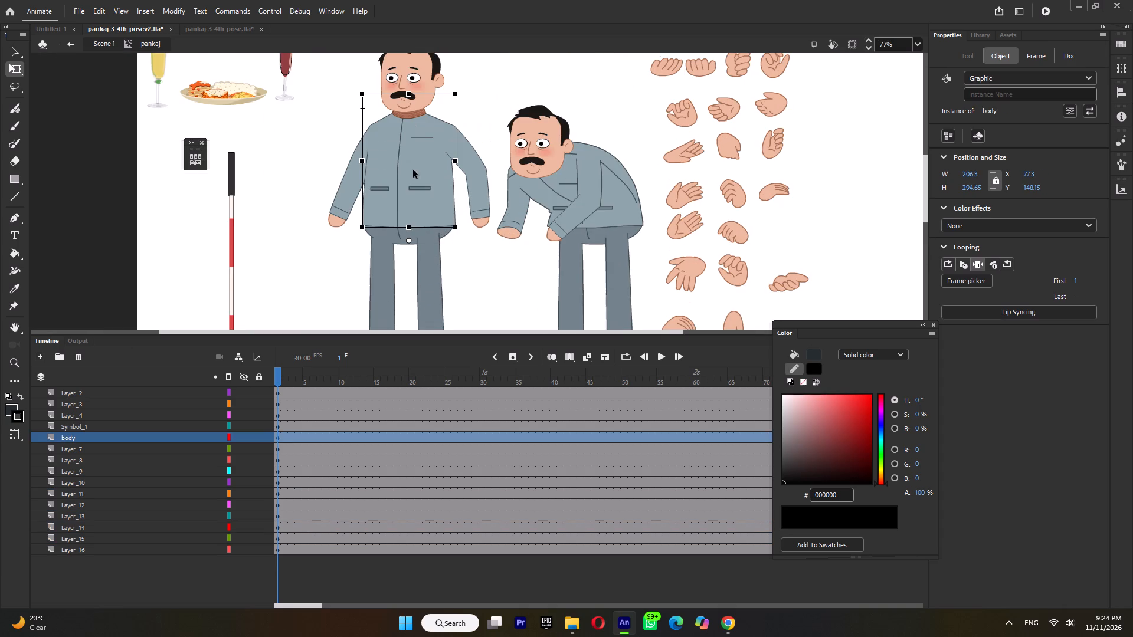
{"action": "left_click_drag", "start_coordinate": [410, 241], "coordinate": [404, 224]}
Open the standing figure's body symbol and examine the groups that make up the jacket and neck.
{"action": "double_click", "coordinate": [412, 180]}
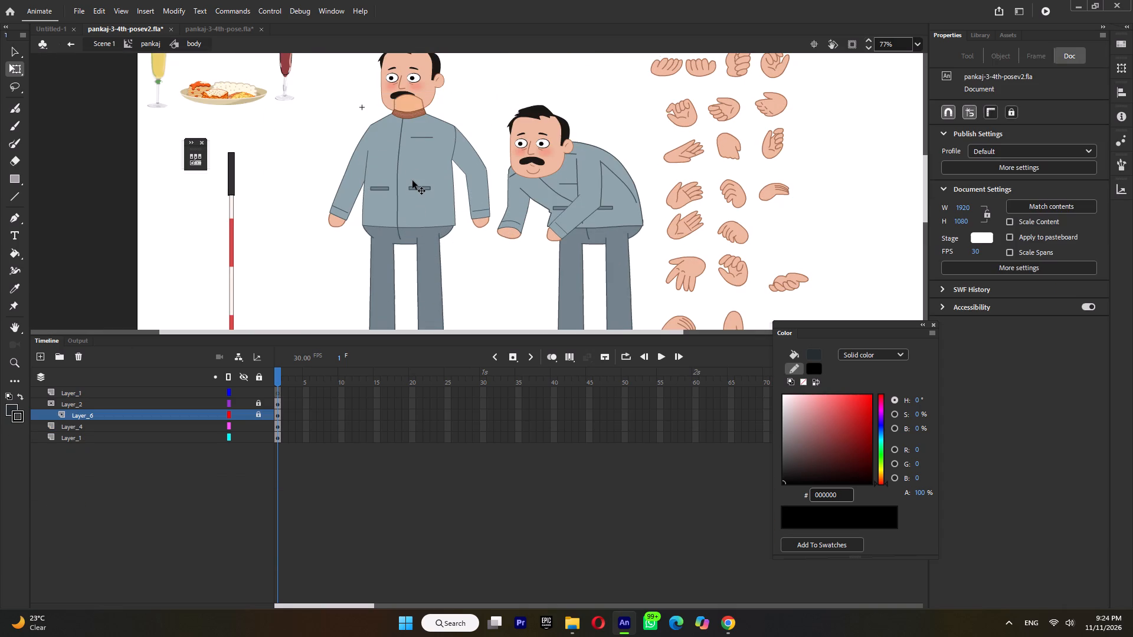
{"action": "left_click", "coordinate": [412, 180]}
{"action": "left_click_drag", "start_coordinate": [412, 180], "coordinate": [355, 179]}
{"action": "key", "text": "ctrl+z"}
{"action": "left_click", "coordinate": [398, 178]}
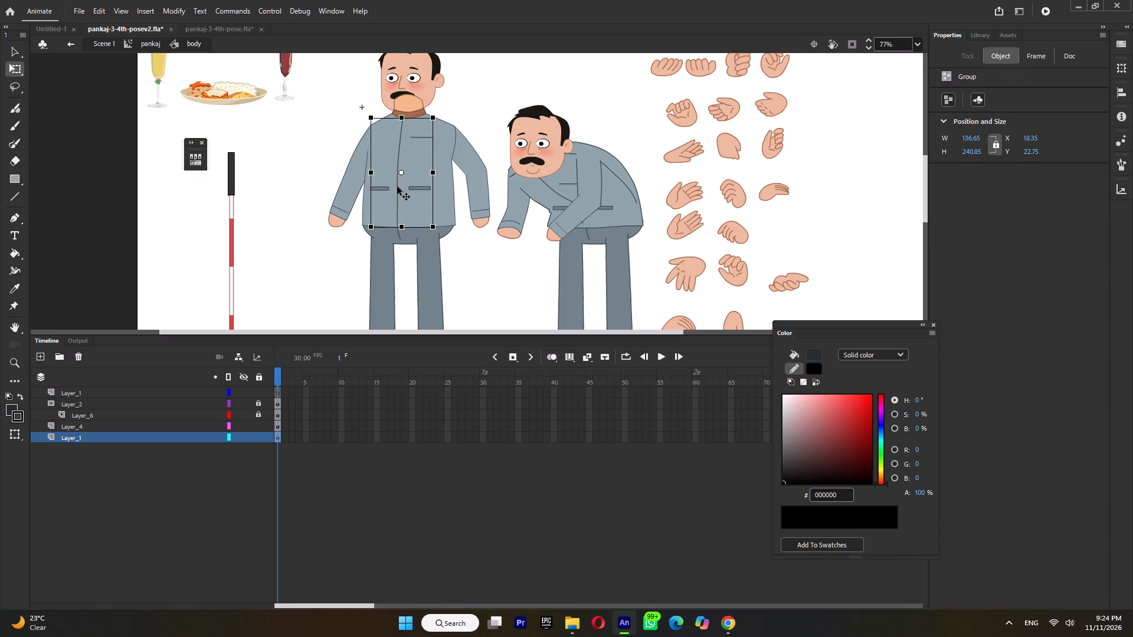
{"action": "left_click", "coordinate": [423, 185], "text": "shift"}
{"action": "left_click", "coordinate": [399, 200]}
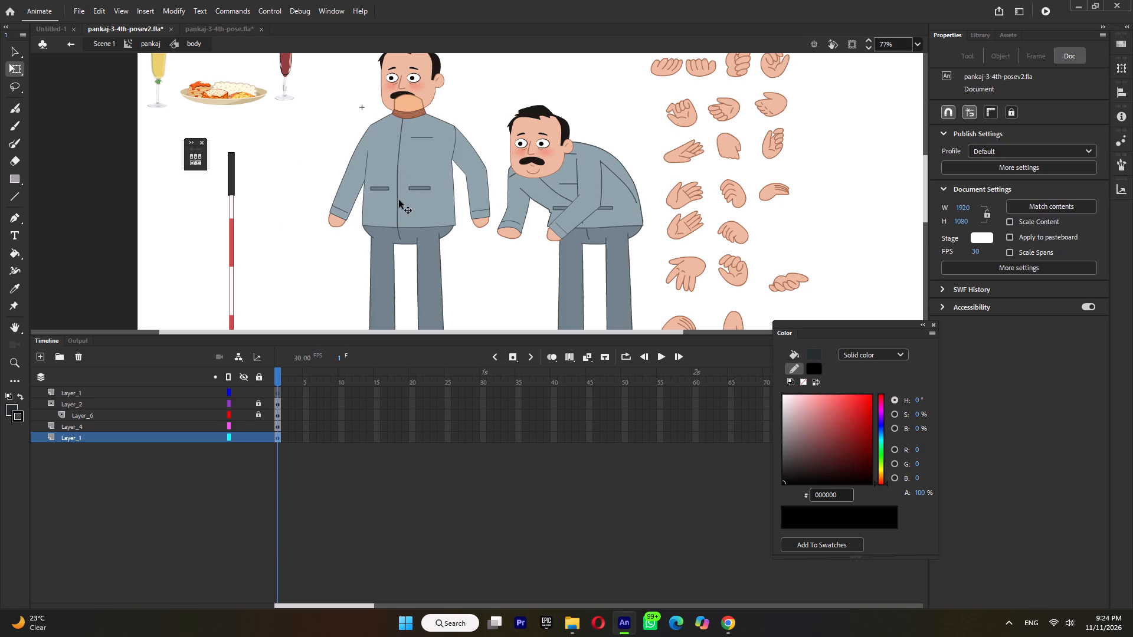
{"action": "left_click", "coordinate": [382, 204]}
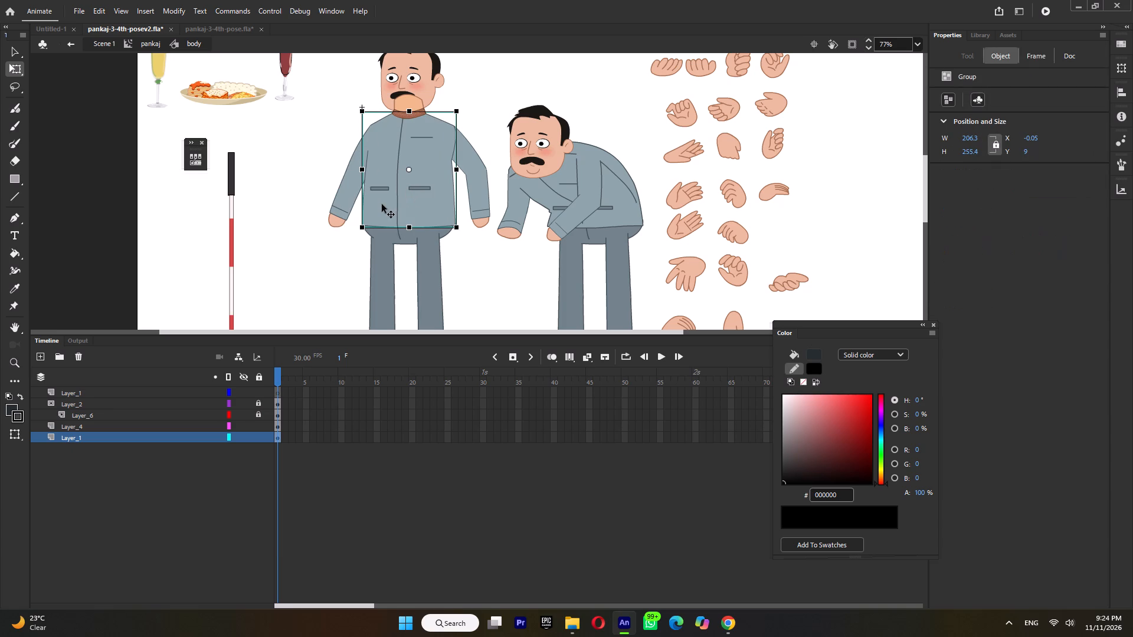
{"action": "key", "text": "ctrl+b"}
{"action": "key", "text": "ctrl+z"}
{"action": "left_click", "coordinate": [421, 114]}
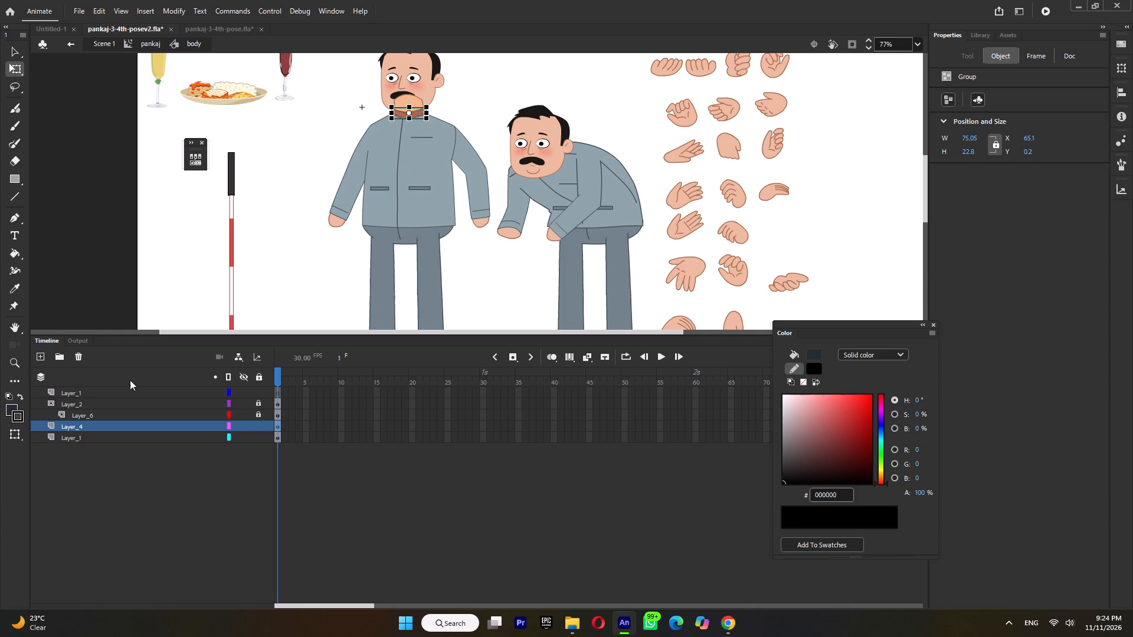
Toggle the visibility of the body symbol's layers to examine their contents, and return to the pankaj symbol.
{"action": "left_click", "coordinate": [120, 400]}
{"action": "left_click", "coordinate": [242, 402]}
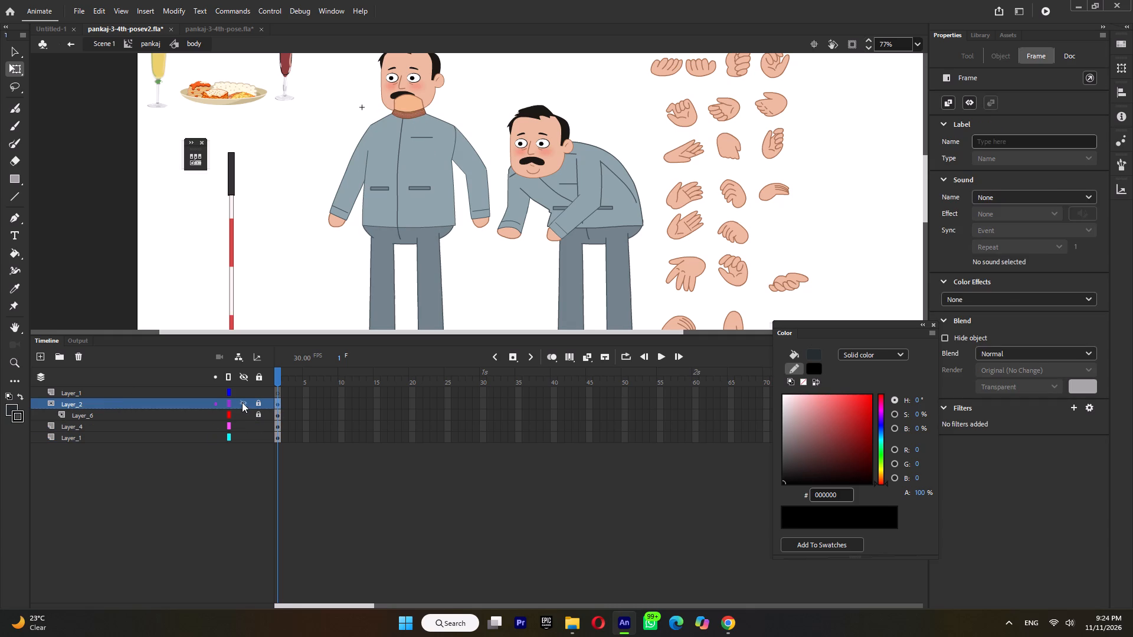
{"action": "left_click", "coordinate": [242, 402]}
{"action": "left_click", "coordinate": [243, 412]}
{"action": "left_click", "coordinate": [243, 412]}
{"action": "left_click", "coordinate": [240, 437]}
{"action": "left_click", "coordinate": [240, 437]}
{"action": "double_click", "coordinate": [482, 109]}
Ungroup the artwork inside the upper arm nearer the bent figure and move that arm's pivot up to the shoulder.
{"action": "left_click", "coordinate": [460, 173]}
{"action": "left_click", "coordinate": [474, 159]}
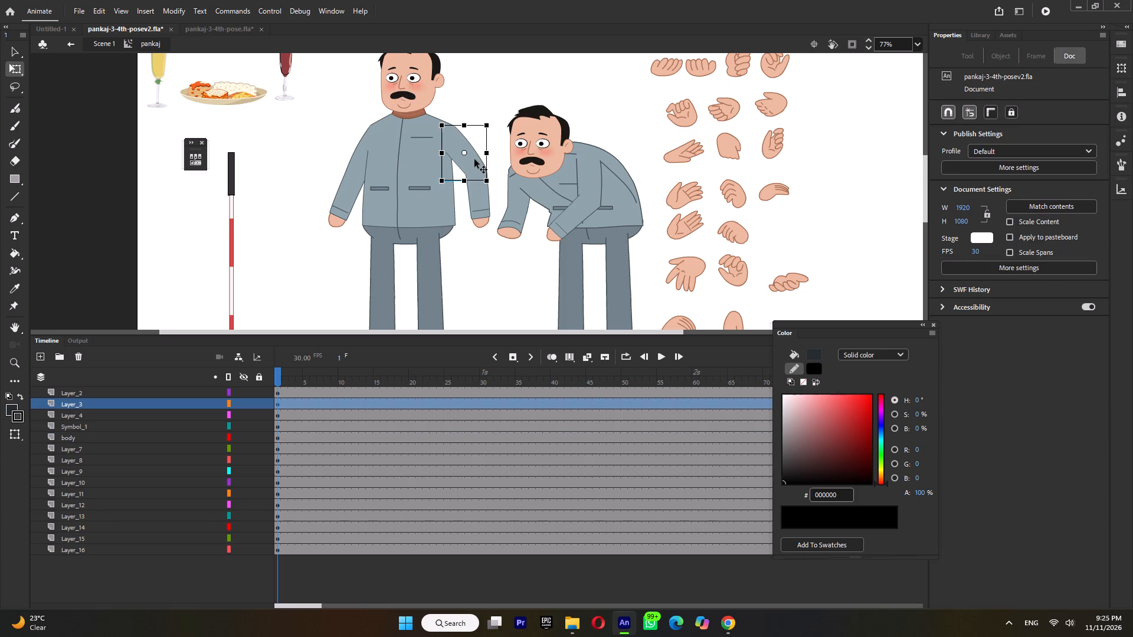
{"action": "scroll", "coordinate": [468, 156], "scroll_direction": "up", "scroll_amount": 2, "text": "ctrl"}
{"action": "double_click", "coordinate": [468, 156]}
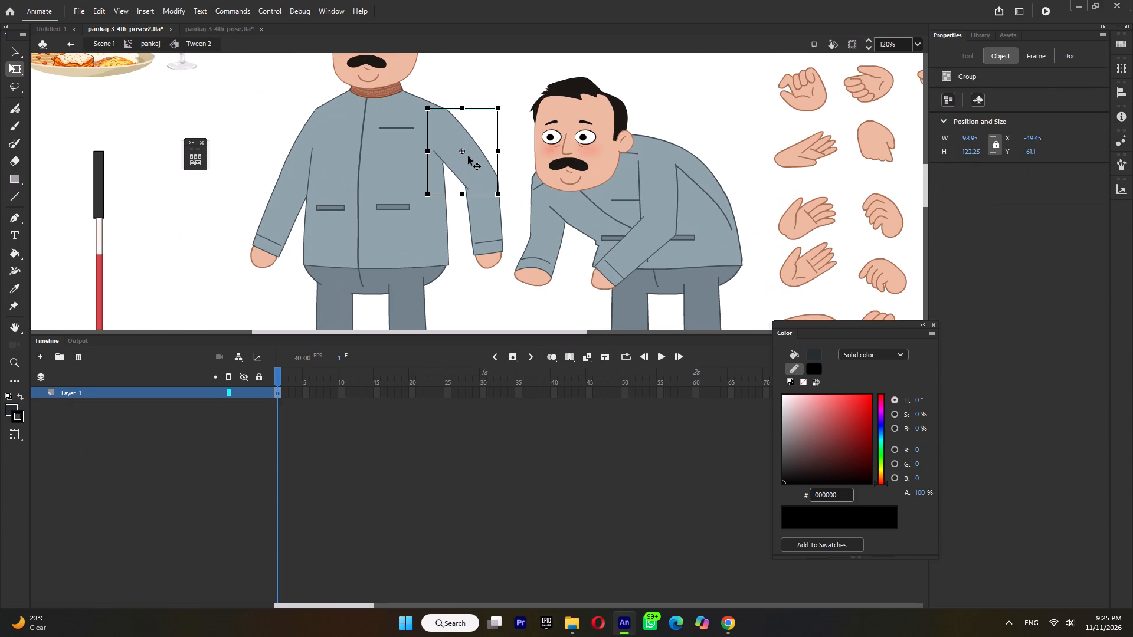
{"action": "key", "text": "ctrl+b"}
{"action": "double_click", "coordinate": [507, 130]}
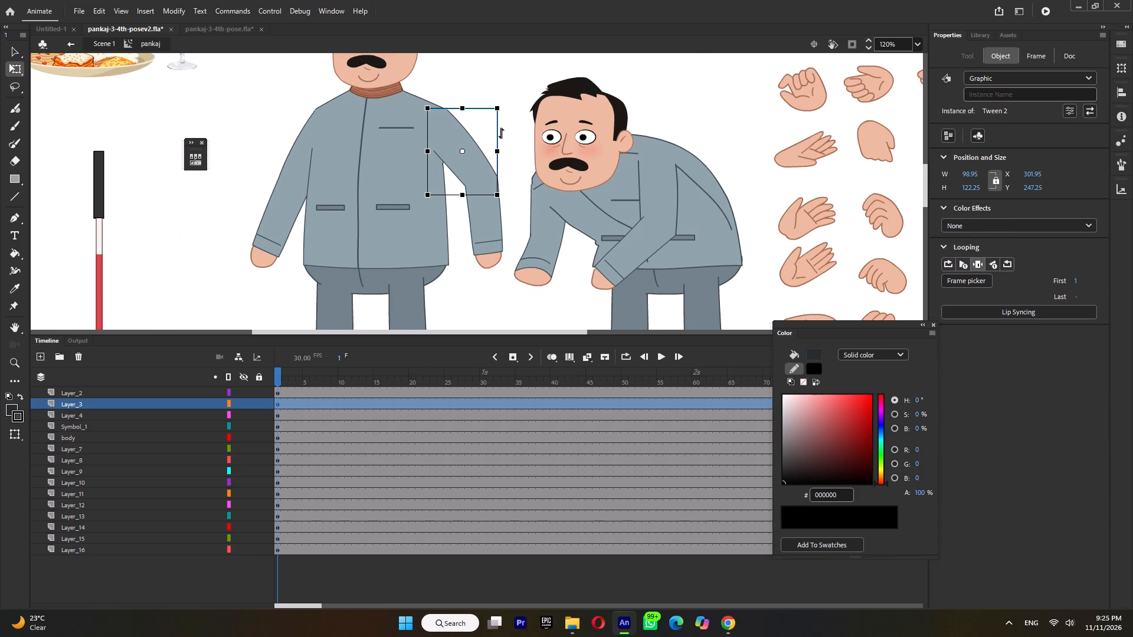
{"action": "left_click_drag", "start_coordinate": [461, 153], "coordinate": [432, 125]}
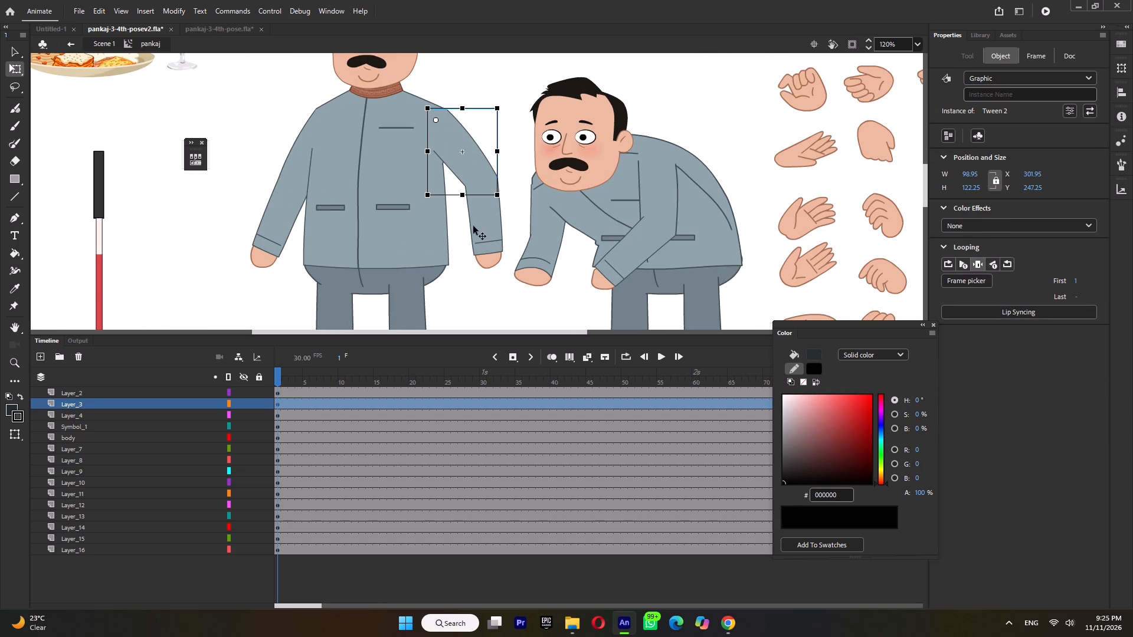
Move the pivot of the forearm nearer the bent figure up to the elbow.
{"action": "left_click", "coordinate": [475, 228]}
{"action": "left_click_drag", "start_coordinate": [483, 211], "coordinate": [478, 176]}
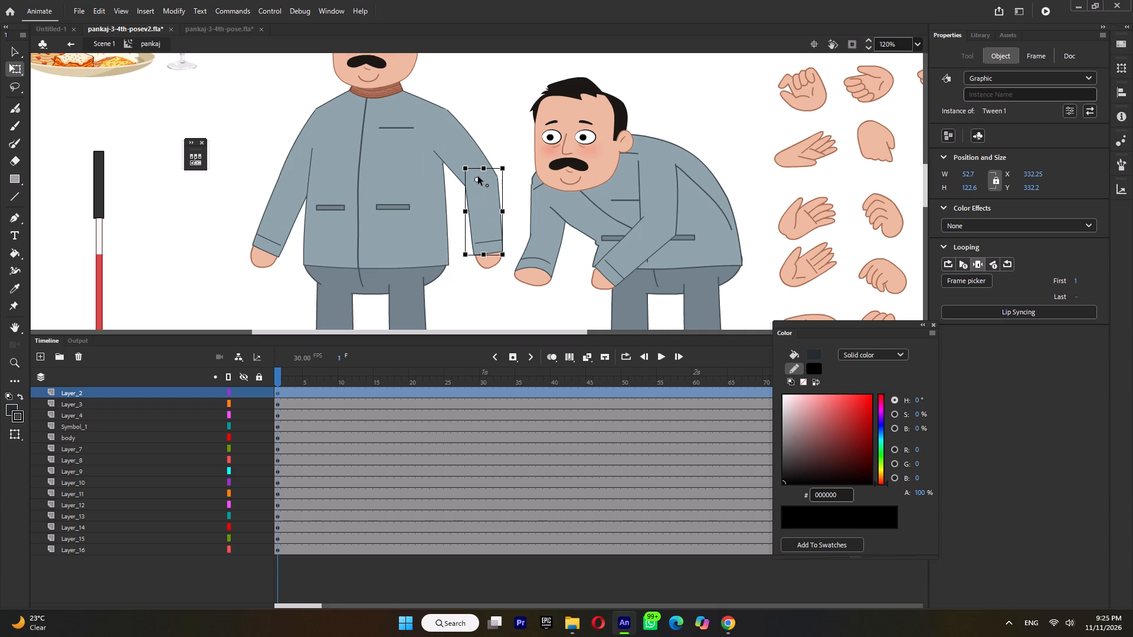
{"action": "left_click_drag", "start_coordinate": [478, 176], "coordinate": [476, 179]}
Convert that forearm and its hand together into one graphic symbol, keeping the default name Symbol 18.
{"action": "left_click_drag", "start_coordinate": [486, 287], "coordinate": [486, 245], "text": "shift"}
{"action": "key", "text": "F8"}
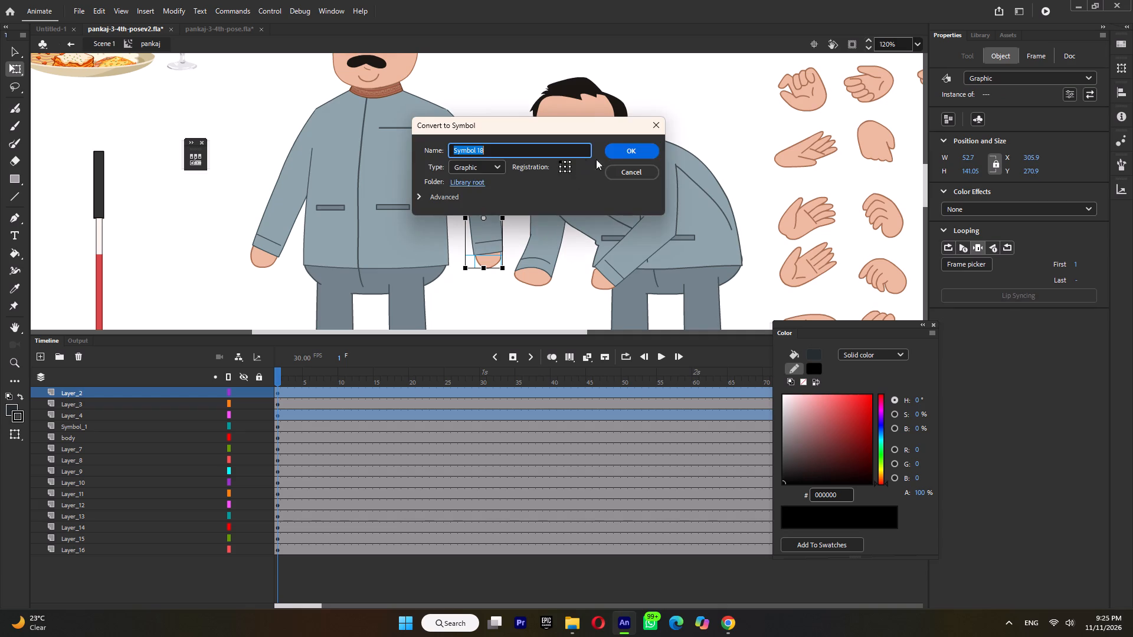
{"action": "left_click", "coordinate": [644, 150]}
Break apart the forearm instance inside the combined forearm-and-hand symbol, and set the combined symbol's pivot at the elbow.
{"action": "double_click", "coordinate": [486, 247]}
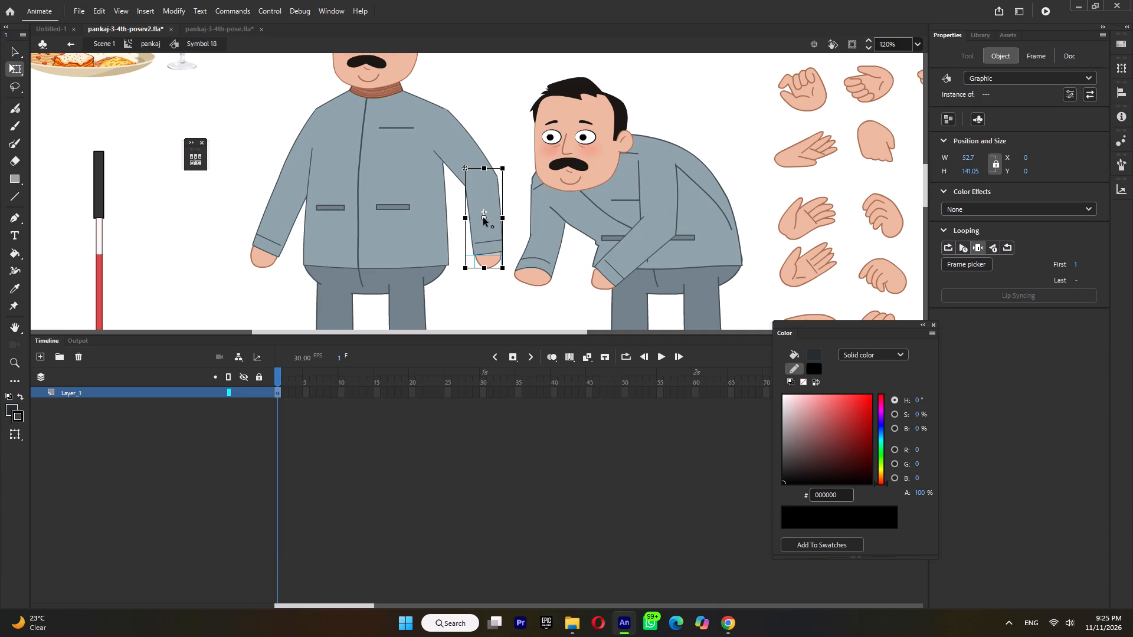
{"action": "left_click_drag", "start_coordinate": [483, 218], "coordinate": [478, 183]}
{"action": "left_click", "coordinate": [513, 189]}
{"action": "left_click", "coordinate": [483, 217]}
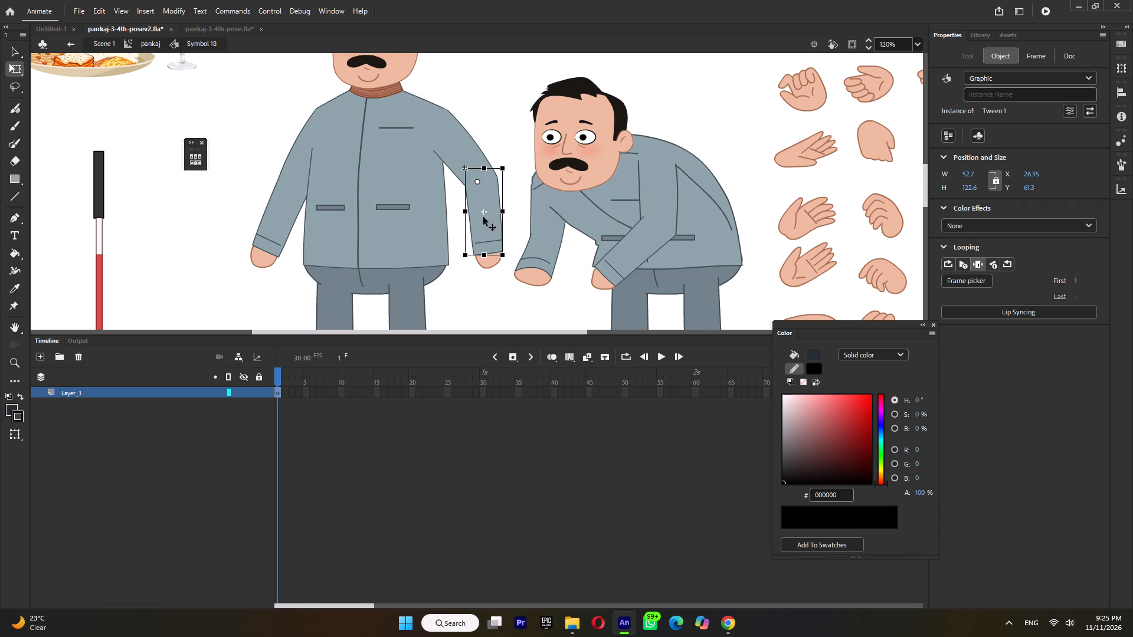
{"action": "key", "text": "ctrl+b"}
{"action": "left_click", "coordinate": [518, 201]}
{"action": "double_click", "coordinate": [509, 218]}
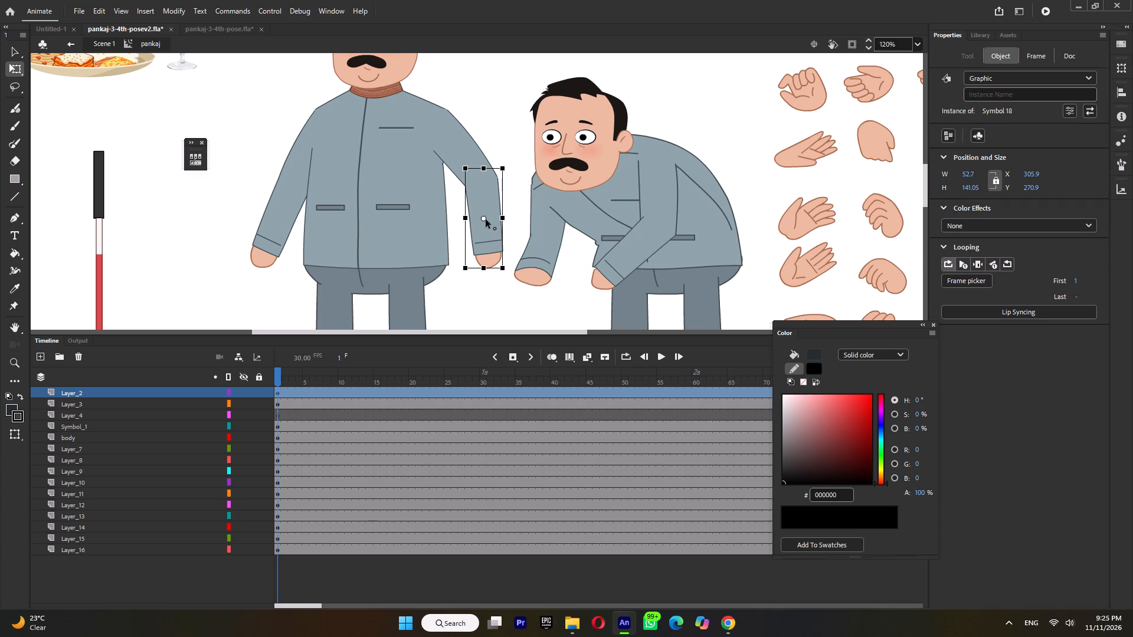
{"action": "left_click_drag", "start_coordinate": [486, 219], "coordinate": [479, 180]}
Convert the forearm and hand nearer the cane into one graphic symbol, Symbol 19, with its pivot at the elbow.
{"action": "left_click", "coordinate": [267, 222]}
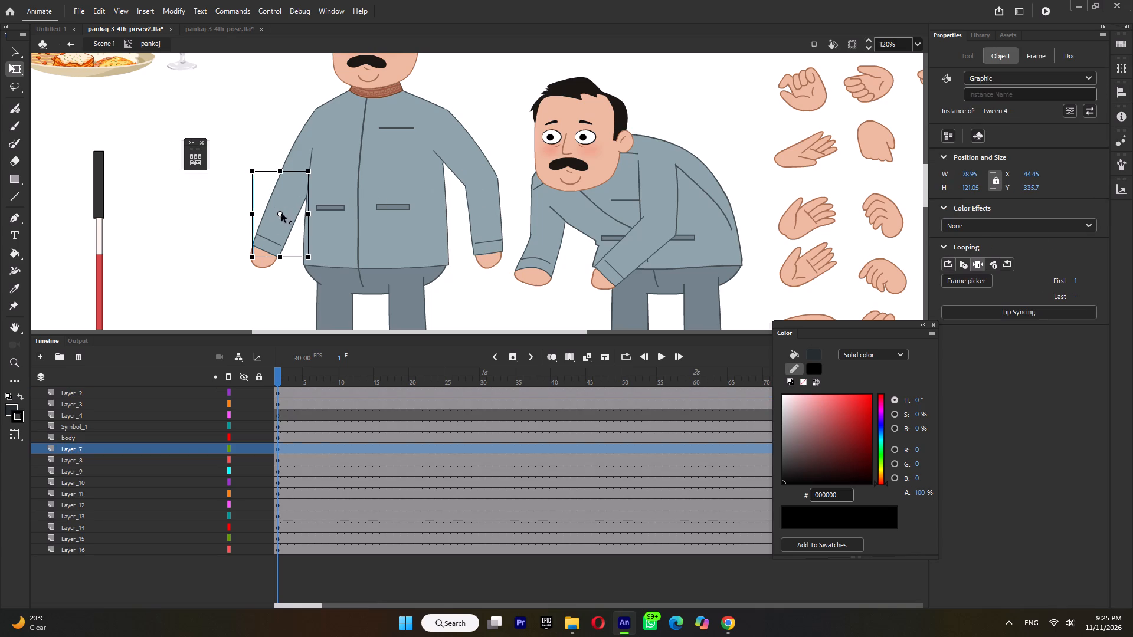
{"action": "left_click_drag", "start_coordinate": [227, 282], "coordinate": [264, 244], "text": "shift"}
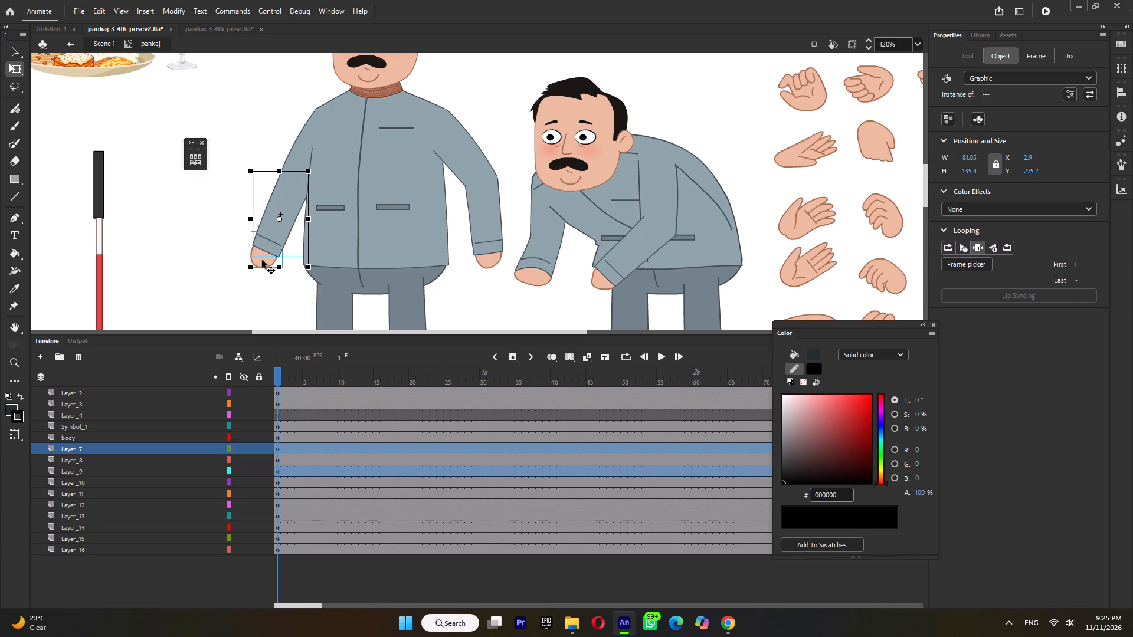
{"action": "key", "text": "F8"}
{"action": "left_click", "coordinate": [626, 151]}
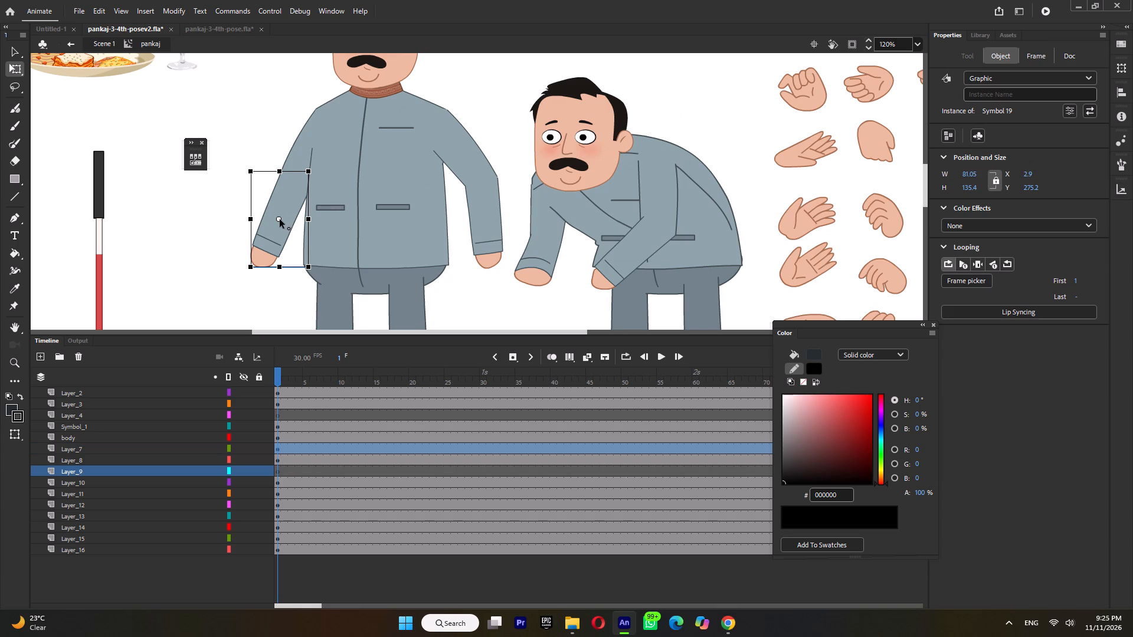
{"action": "left_click_drag", "start_coordinate": [280, 219], "coordinate": [293, 183]}
Break apart the forearm instance inside Symbol 19 and return to the pankaj symbol.
{"action": "double_click", "coordinate": [281, 205]}
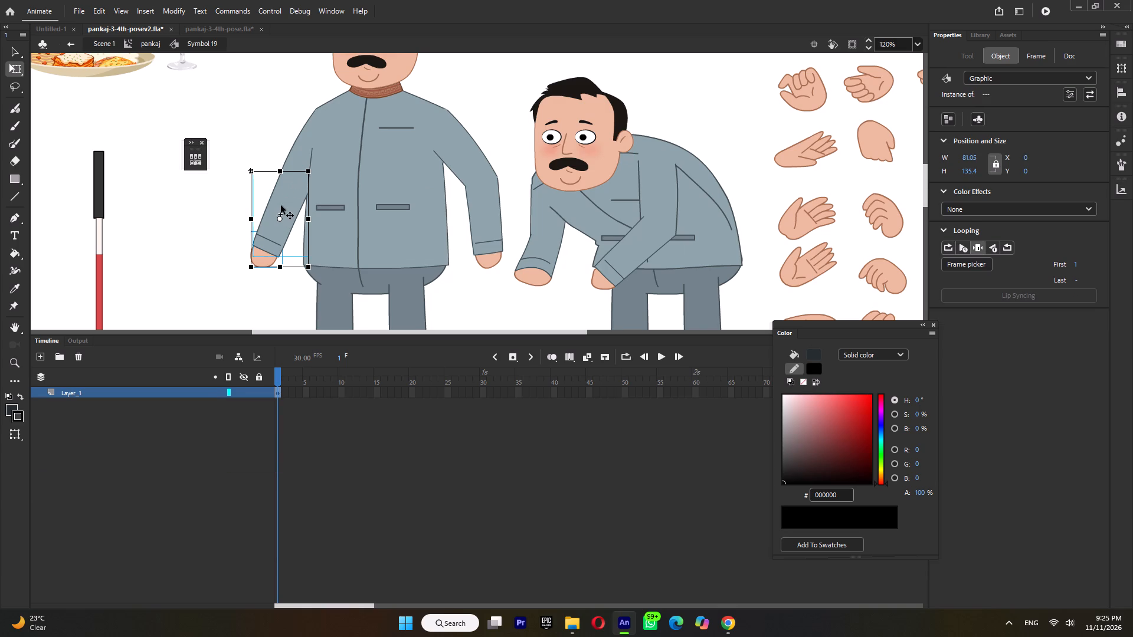
{"action": "left_click", "coordinate": [253, 199]}
{"action": "left_click", "coordinate": [290, 209]}
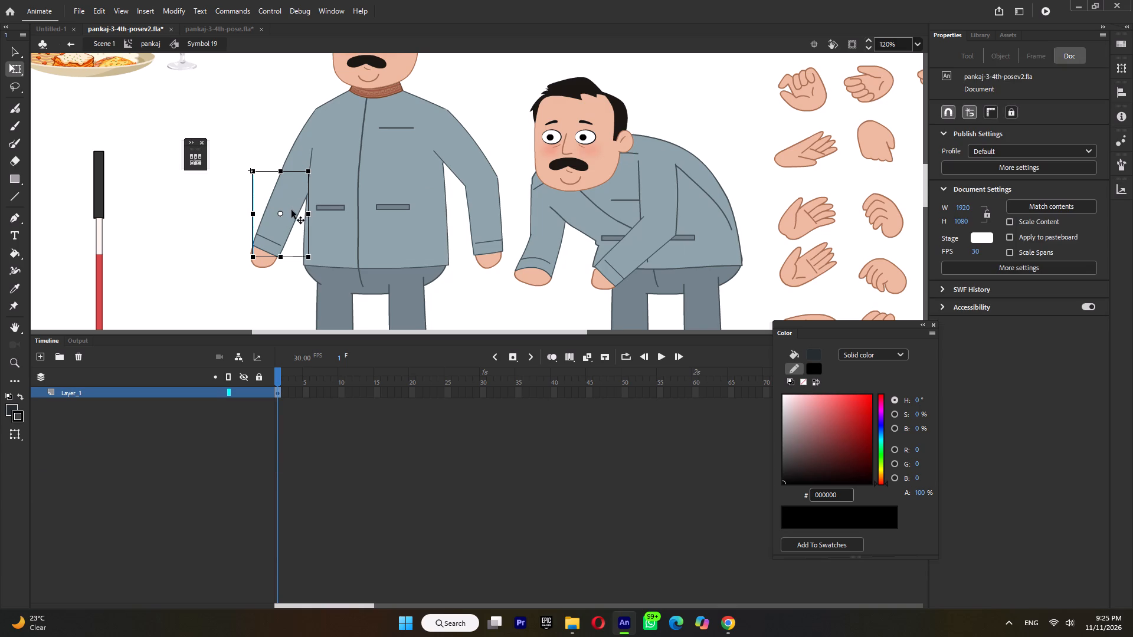
{"action": "key", "text": "ctrl+b"}
{"action": "left_click", "coordinate": [186, 220]}
{"action": "left_click", "coordinate": [292, 151]}
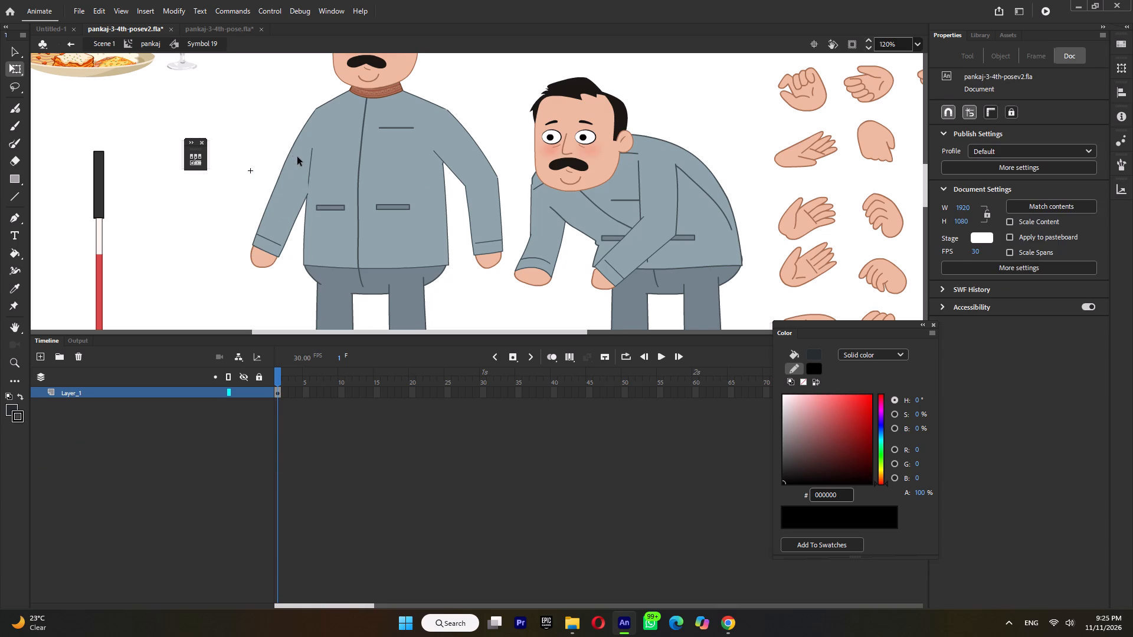
{"action": "double_click", "coordinate": [297, 157]}
Move the pivot of the upper arm nearer the cane up to the shoulder and break apart the group inside it.
{"action": "left_click", "coordinate": [295, 155]}
{"action": "left_click_drag", "start_coordinate": [309, 153], "coordinate": [326, 112]}
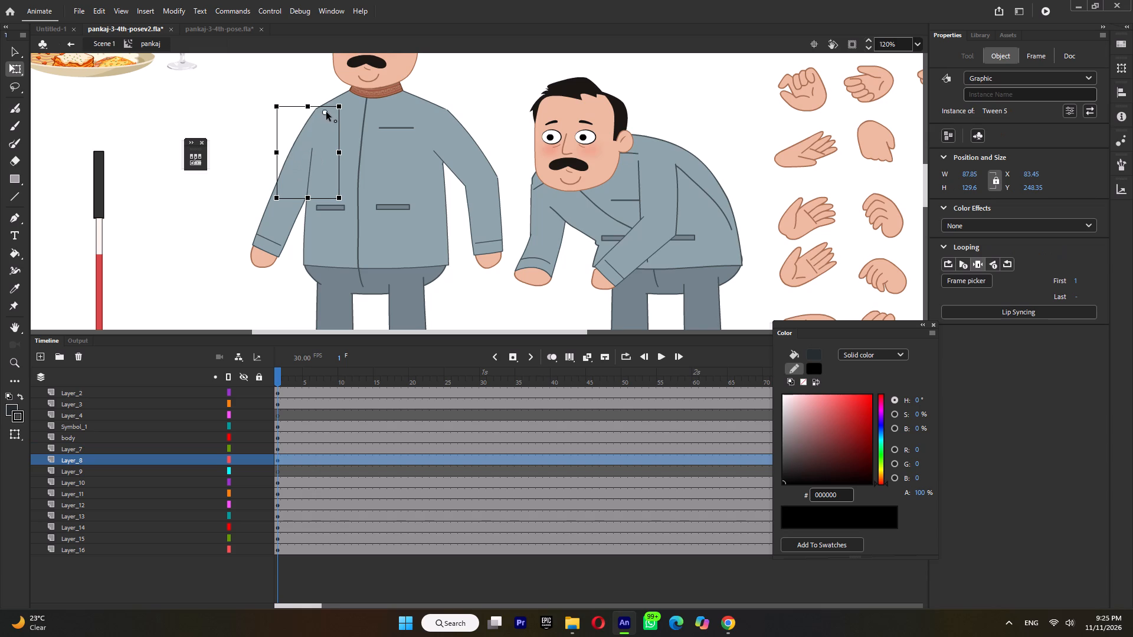
{"action": "left_click_drag", "start_coordinate": [326, 112], "coordinate": [329, 112]}
{"action": "double_click", "coordinate": [292, 153]}
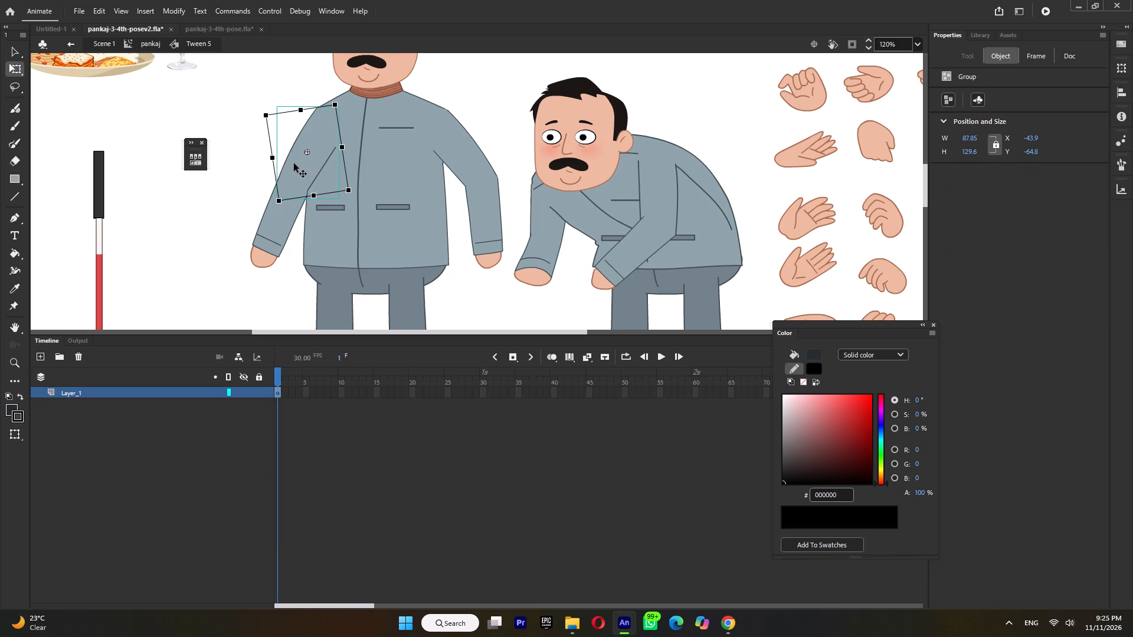
{"action": "key", "text": "ctrl+b"}
{"action": "double_click", "coordinate": [239, 211]}
Check the pivots of the standing figure's body and thigh, and leave the symbol for the main scene.
{"action": "scroll", "coordinate": [273, 200], "scroll_direction": "down", "scroll_amount": 3, "text": "ctrl"}
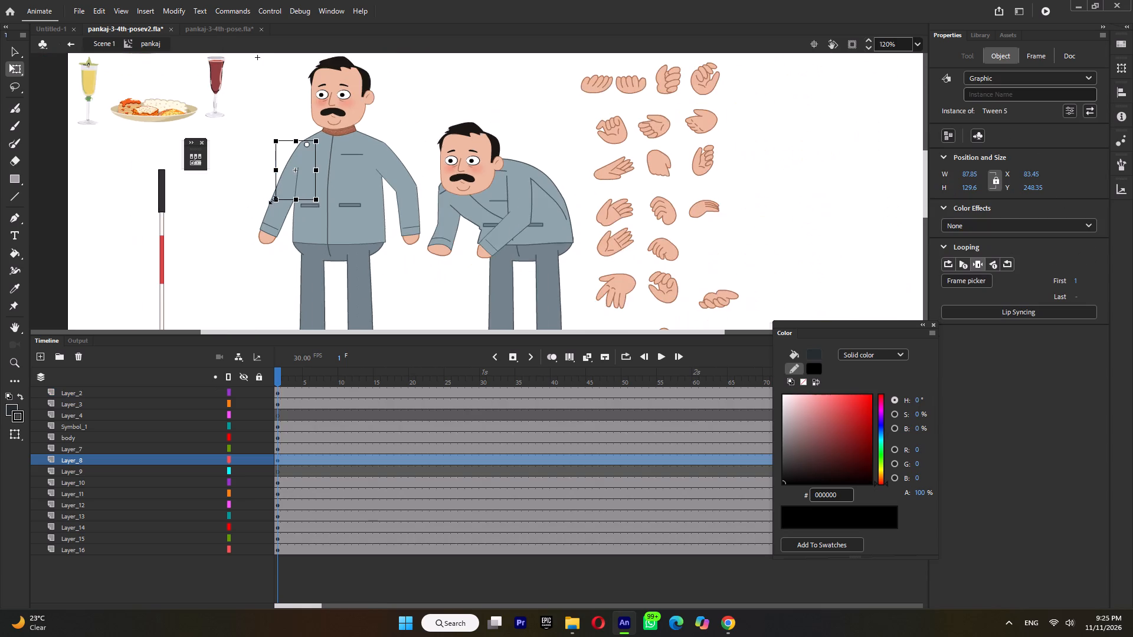
{"action": "left_click", "coordinate": [323, 226]}
{"action": "scroll", "coordinate": [345, 212], "scroll_direction": "down", "scroll_amount": 1}
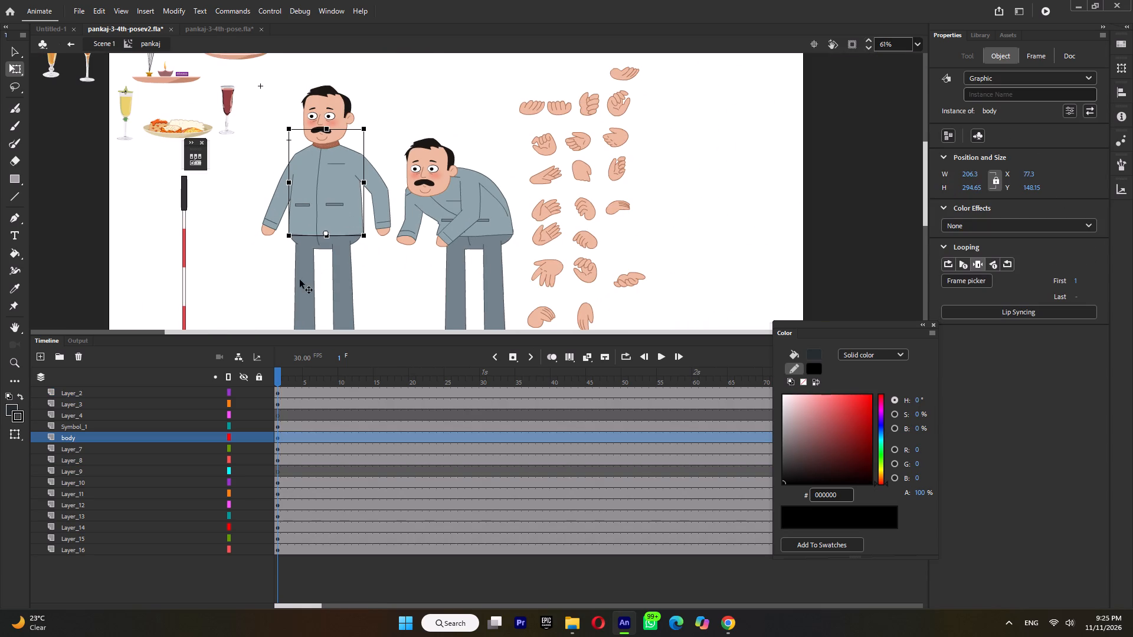
{"action": "left_click", "coordinate": [300, 280]}
{"action": "double_click", "coordinate": [378, 240], "text": "ctrl"}
Shift the standing figure's head pivot slightly so it sits under the middle of the chin, and return to the main scene.
{"action": "scroll", "coordinate": [378, 244], "scroll_direction": "down", "scroll_amount": 4, "text": "ctrl"}
{"action": "scroll", "coordinate": [408, 162], "scroll_direction": "up", "scroll_amount": 3, "text": "ctrl"}
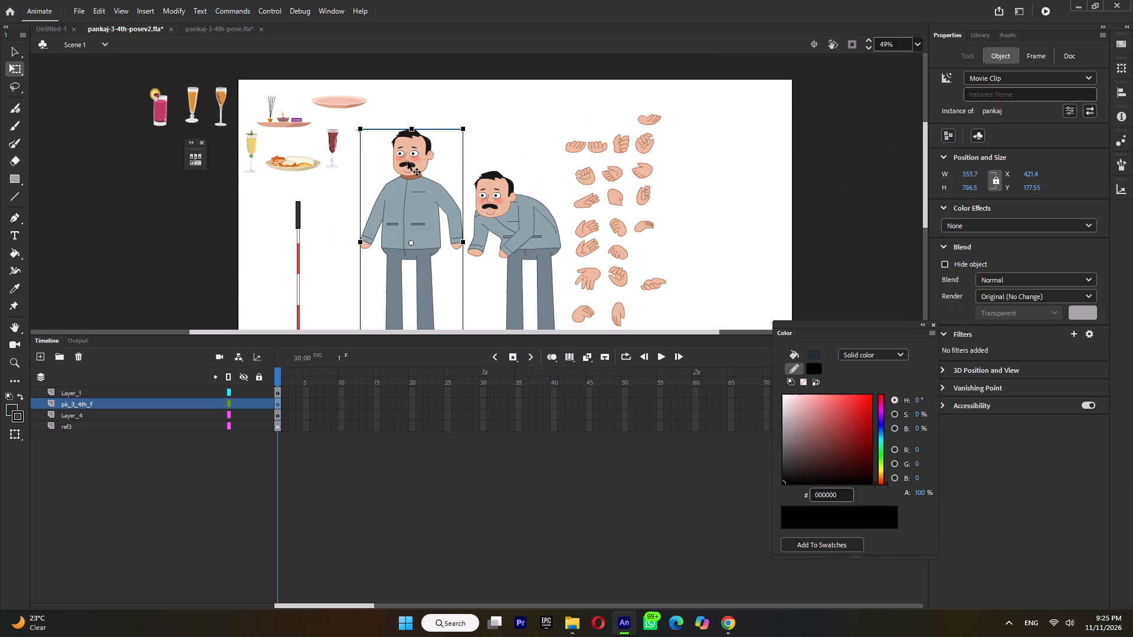
{"action": "triple_click", "coordinate": [411, 154], "text": "ctrl"}
{"action": "scroll", "coordinate": [412, 154], "scroll_direction": "up", "scroll_amount": 5, "text": "ctrl"}
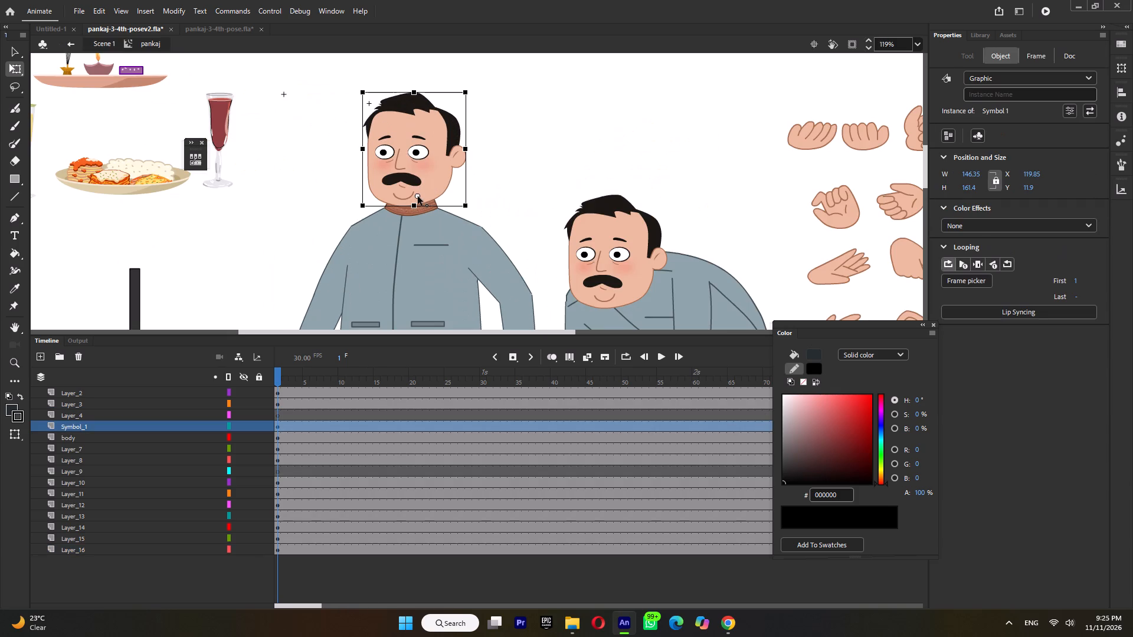
{"action": "left_click_drag", "start_coordinate": [418, 196], "coordinate": [406, 195]}
{"action": "scroll", "coordinate": [418, 159], "scroll_direction": "down", "scroll_amount": 6, "text": "ctrl"}
{"action": "double_click", "coordinate": [457, 159], "text": "ctrl"}
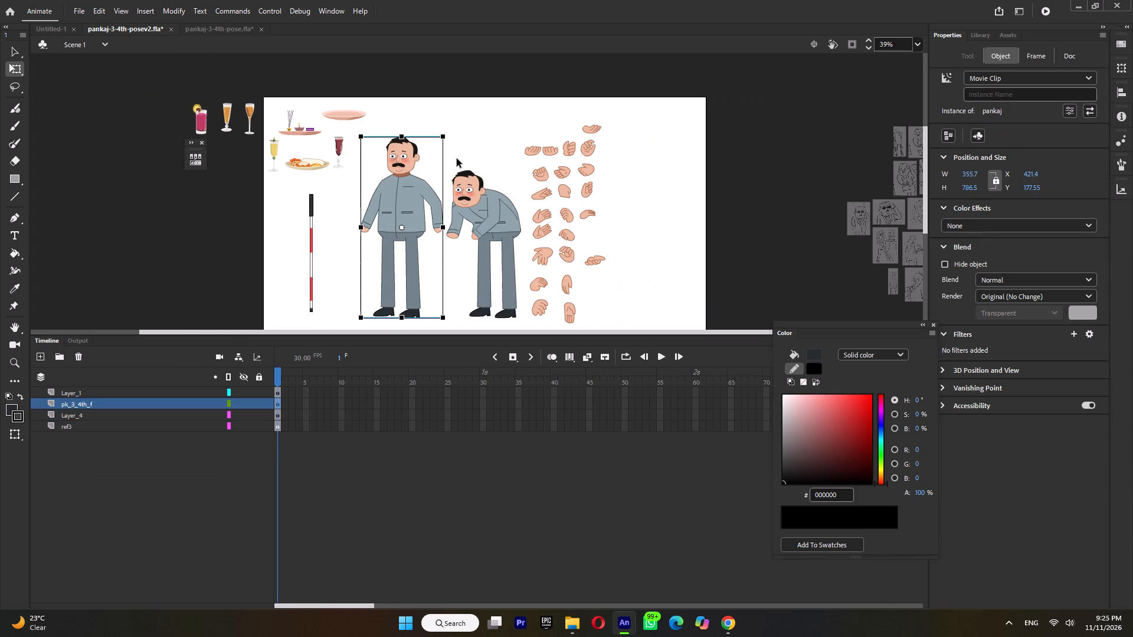
Save the v2 file.
{"action": "key", "text": "ctrl+s"}
Select all the character, prop and hand artwork around the stage, and remove the two pankaj figures from the selection.
{"action": "scroll", "coordinate": [568, 205], "scroll_direction": "up", "scroll_amount": 4, "text": "ctrl"}
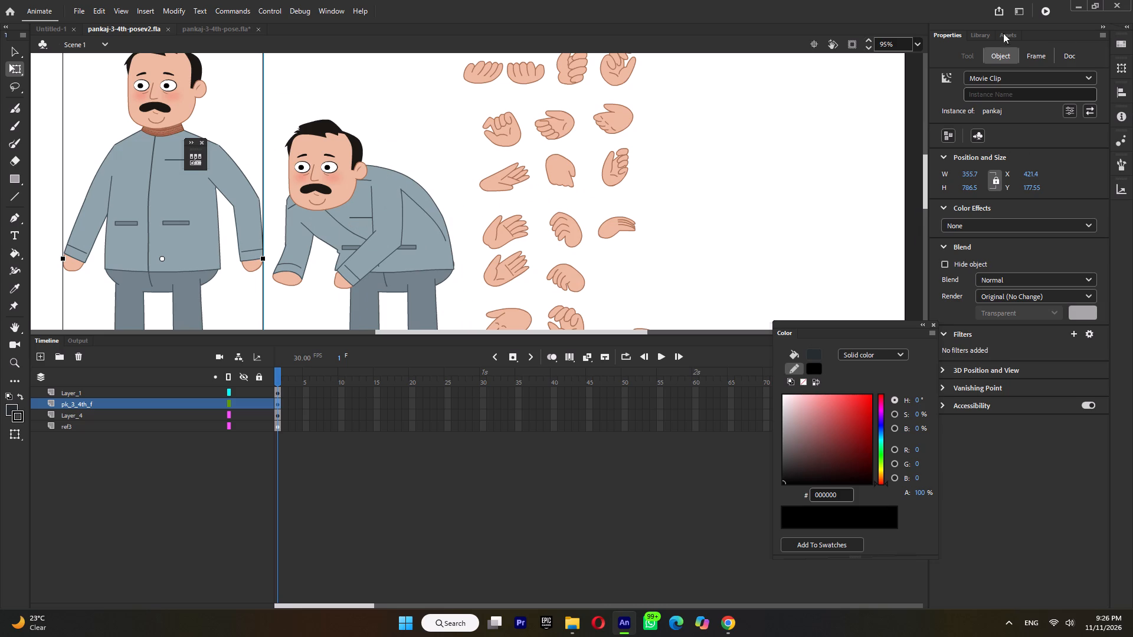
{"action": "scroll", "coordinate": [529, 166], "scroll_direction": "down", "scroll_amount": 6, "text": "ctrl"}
{"action": "left_click_drag", "start_coordinate": [651, 80], "coordinate": [119, 506]}
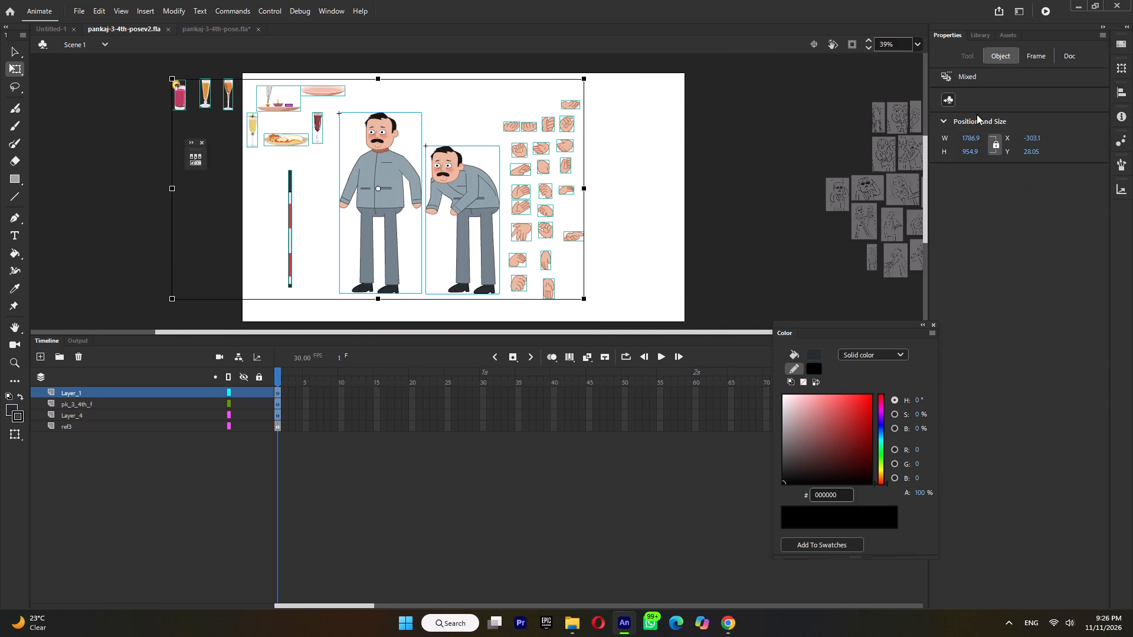
{"action": "left_click", "coordinate": [251, 191], "text": "shift"}
{"action": "left_click", "coordinate": [444, 186], "text": "shift"}
{"action": "left_click", "coordinate": [389, 185], "text": "shift"}
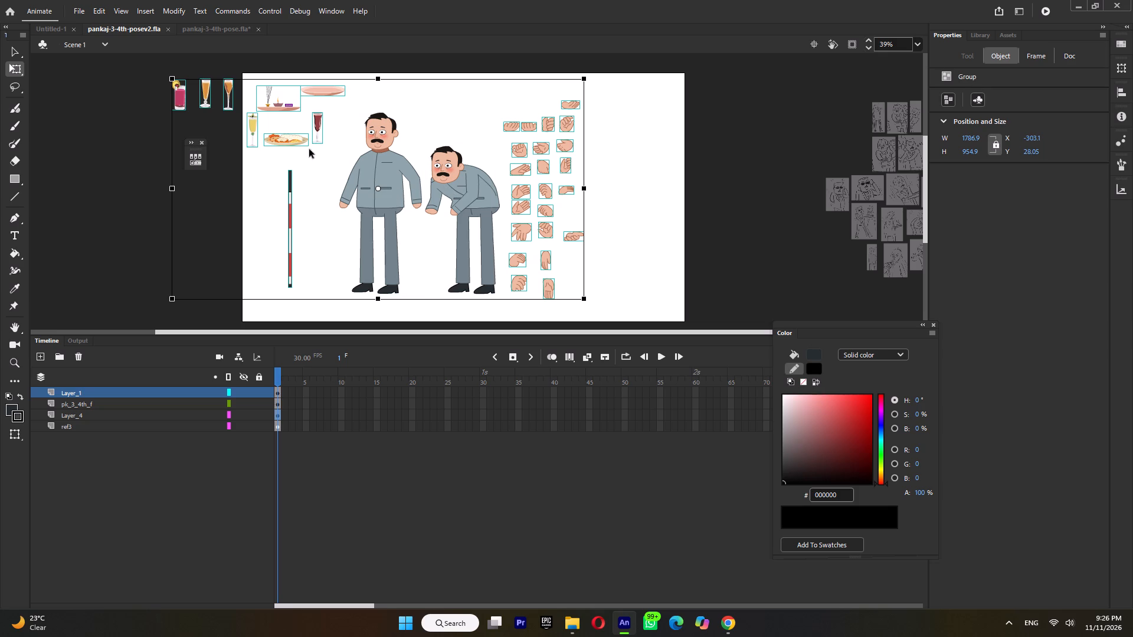
{"action": "left_click", "coordinate": [291, 228], "text": "shift"}
{"action": "left_click", "coordinate": [291, 229], "text": "shift"}
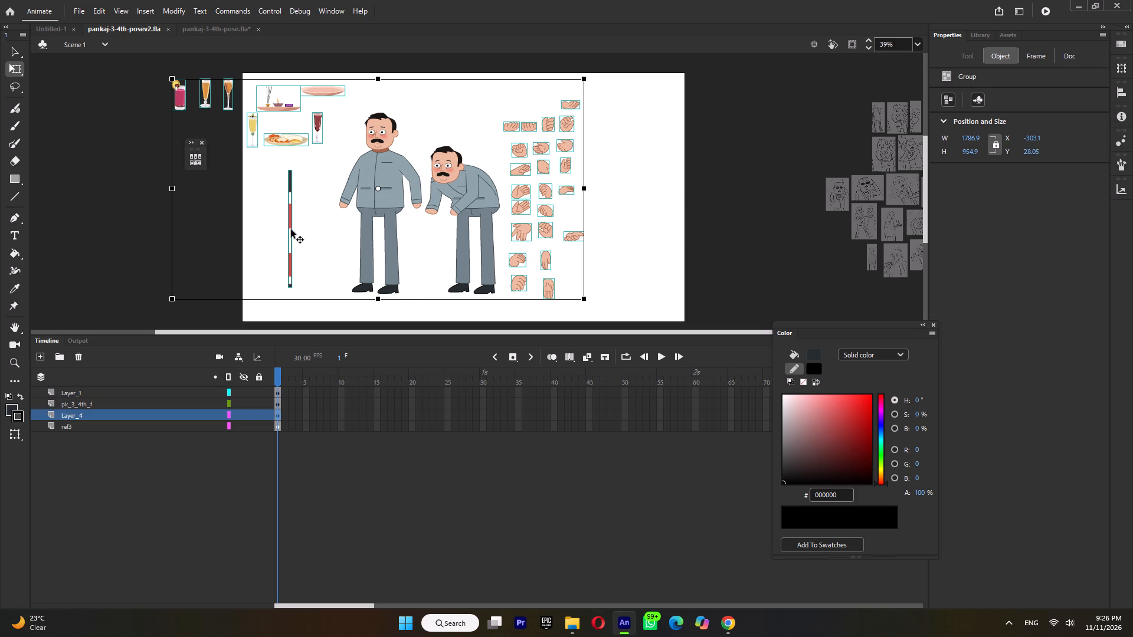
Check the object and frame properties of the selected prop and hand artwork on Layer_4.
{"action": "left_click", "coordinate": [297, 226]}
{"action": "left_click", "coordinate": [76, 412]}
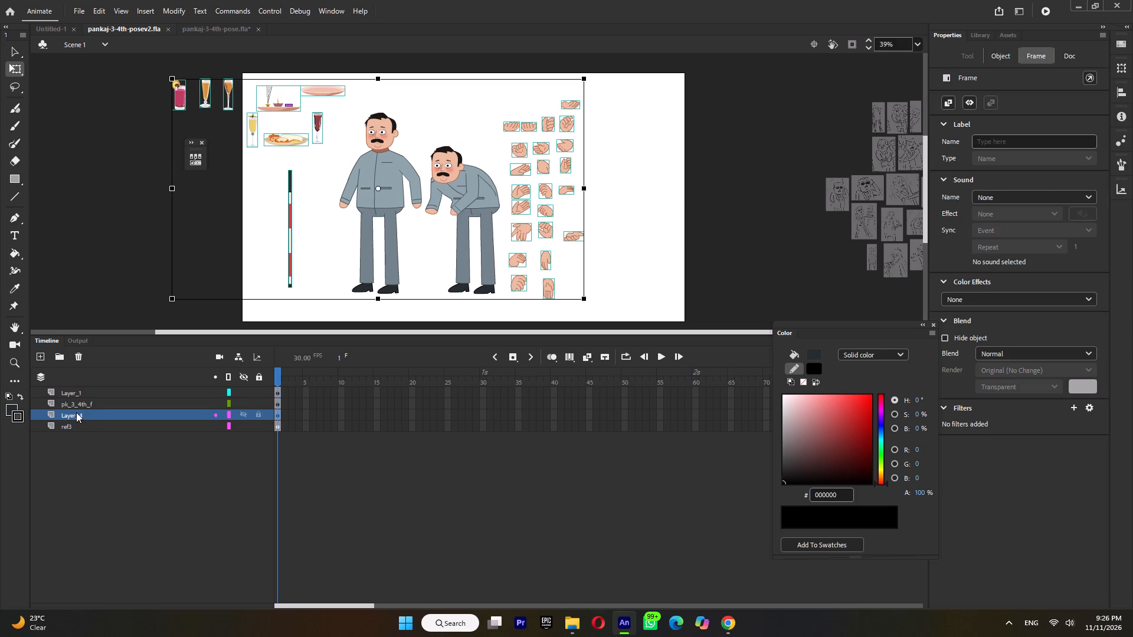
{"action": "left_click", "coordinate": [993, 49]}
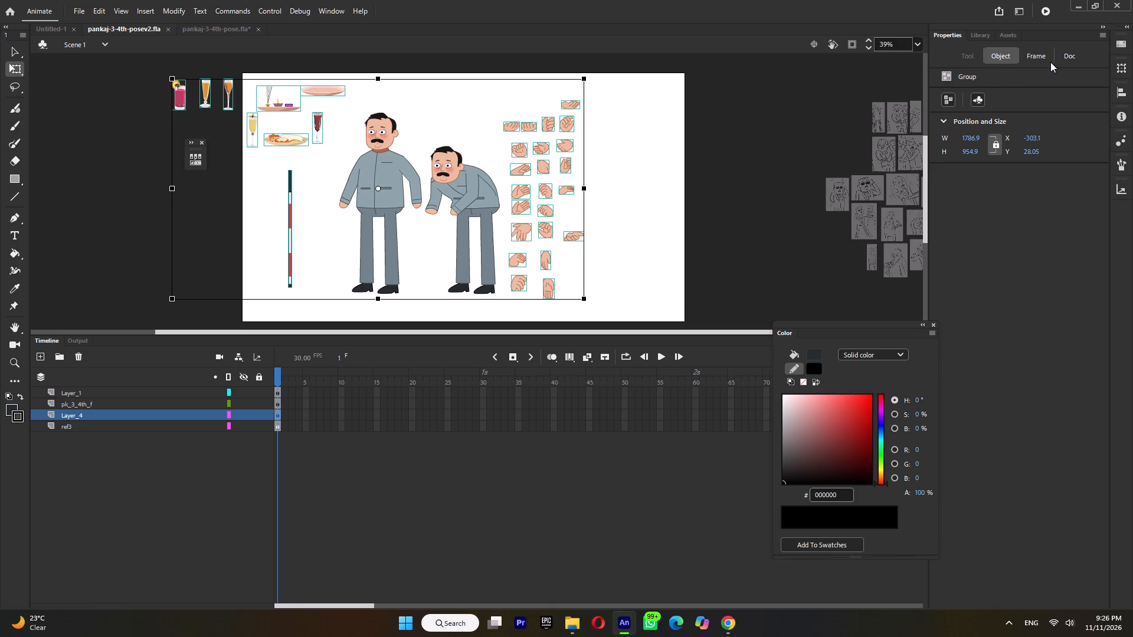
{"action": "left_click", "coordinate": [1039, 60]}
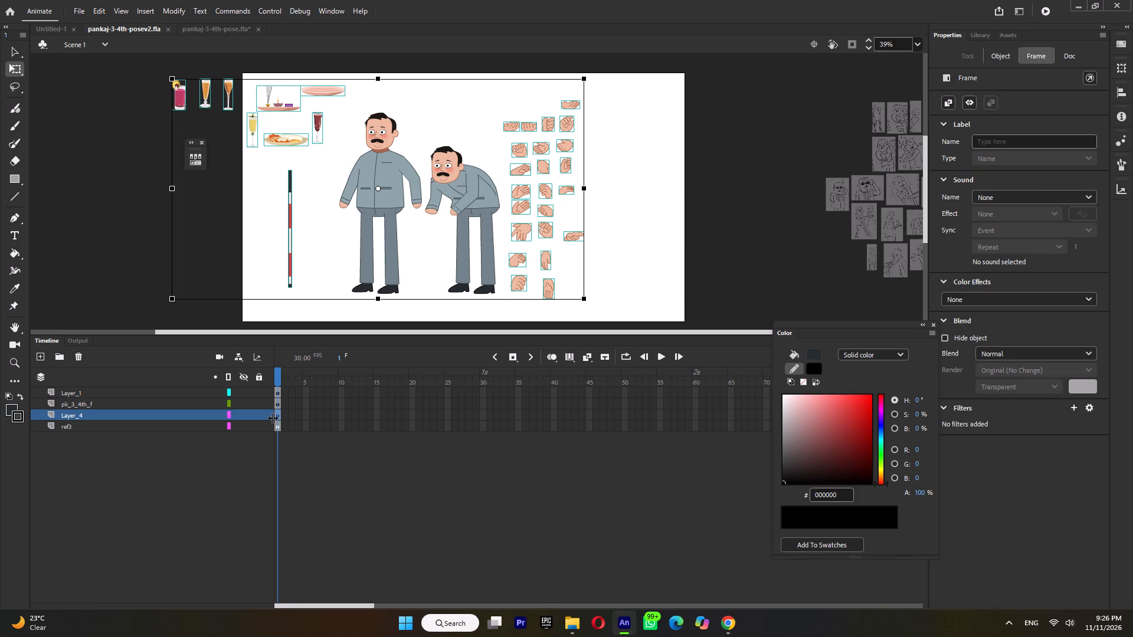
{"action": "left_click", "coordinate": [276, 415]}
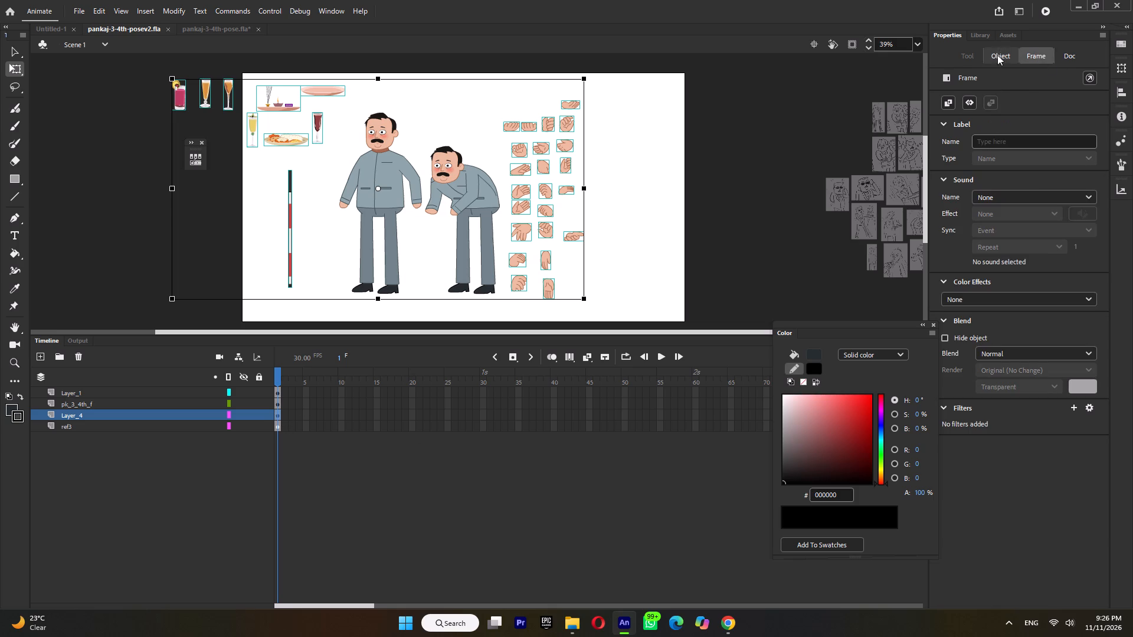
{"action": "left_click", "coordinate": [997, 55]}
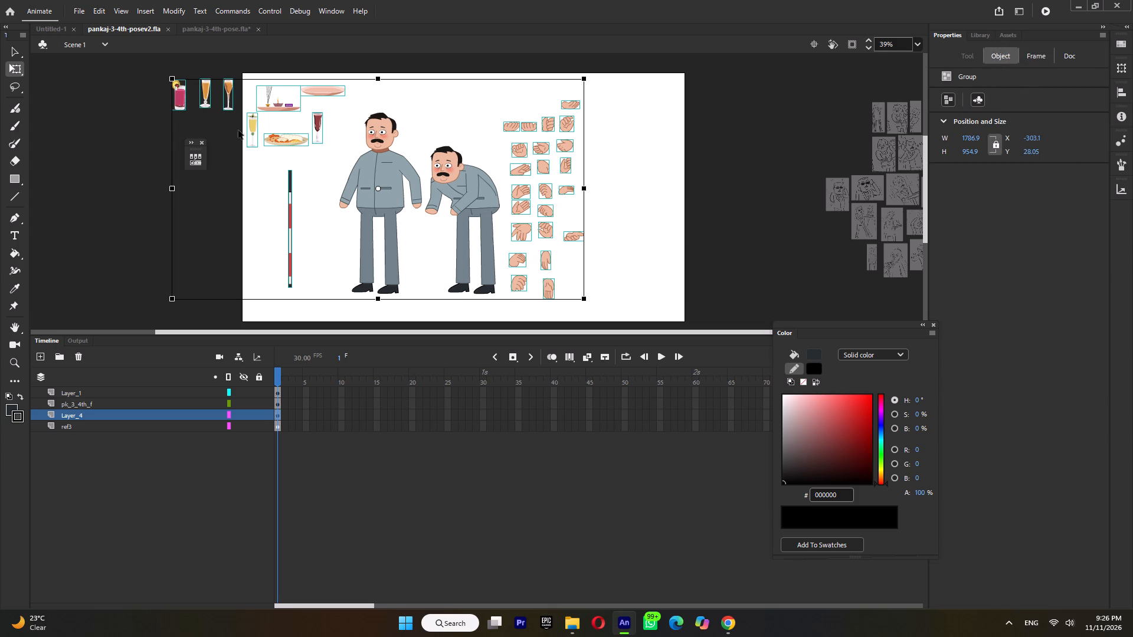
Inspect the three drink glasses beside the stage and the food plate's group contents, and return to the main scene.
{"action": "left_click", "coordinate": [114, 123]}
{"action": "left_click_drag", "start_coordinate": [105, 88], "coordinate": [229, 102]}
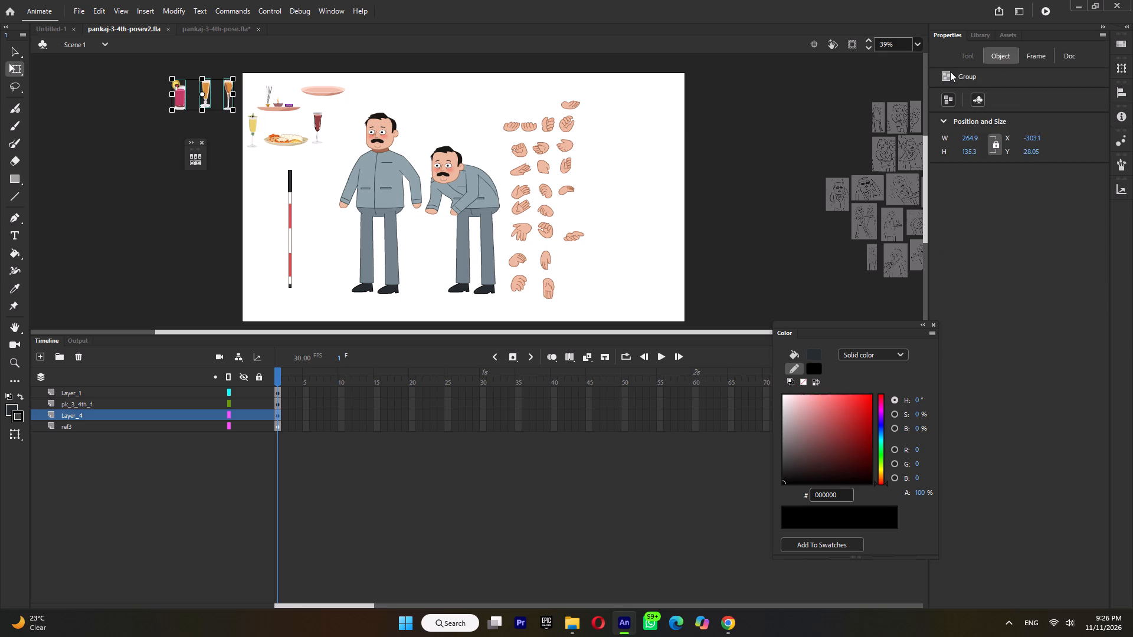
{"action": "left_click", "coordinate": [150, 171]}
{"action": "left_click", "coordinate": [181, 100]}
{"action": "left_click", "coordinate": [202, 91]}
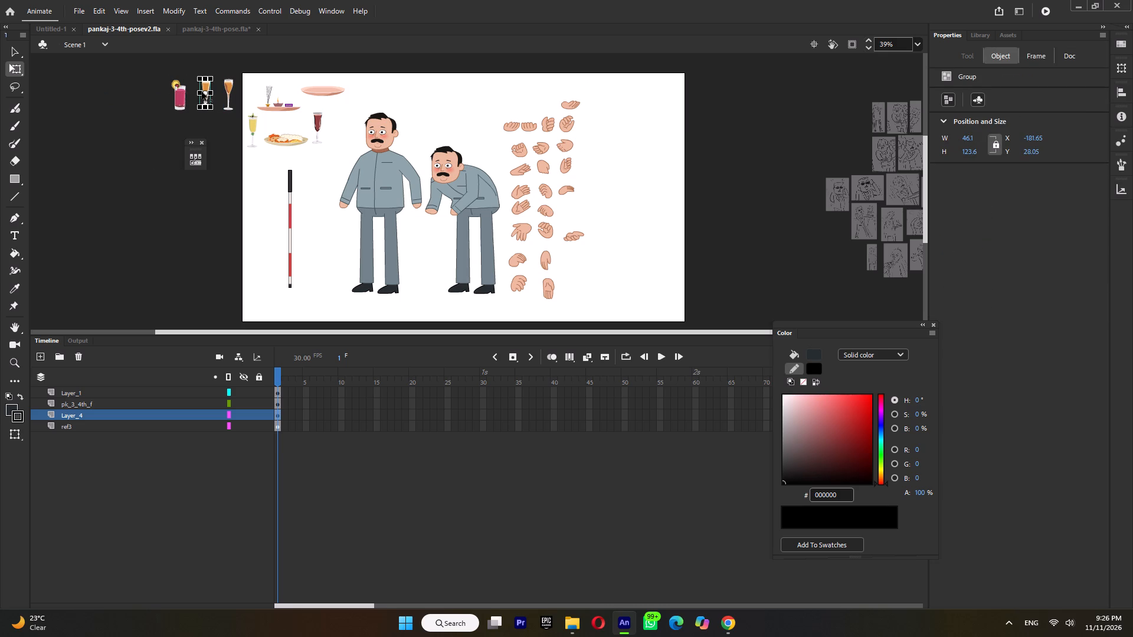
{"action": "left_click", "coordinate": [228, 87]}
{"action": "double_click", "coordinate": [285, 111]}
{"action": "double_click", "coordinate": [289, 145]}
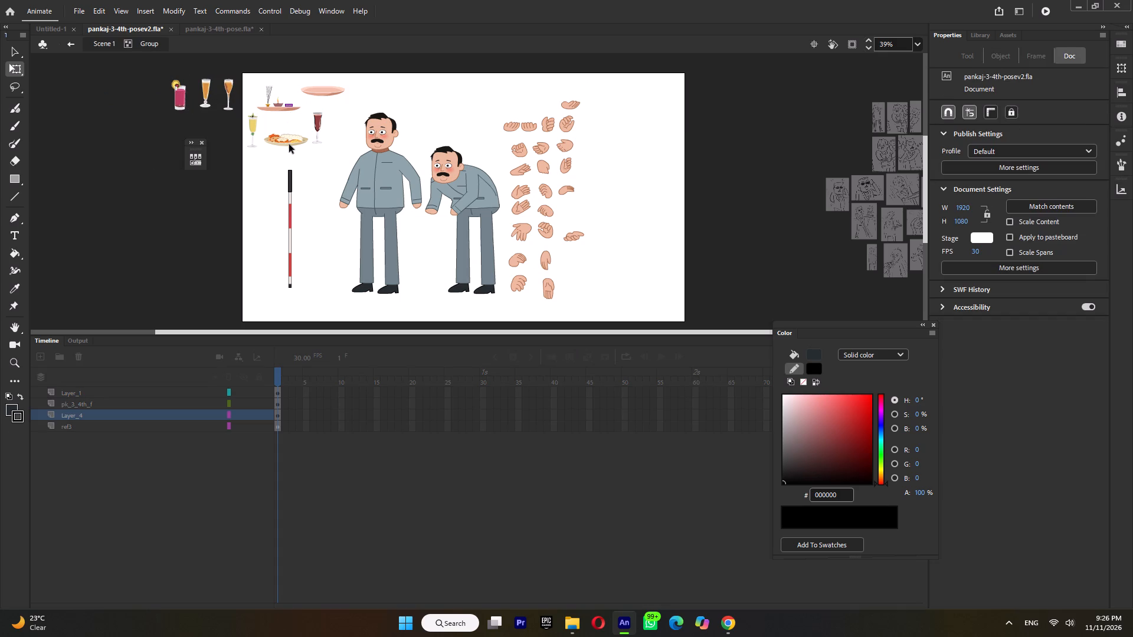
{"action": "double_click", "coordinate": [289, 143]}
{"action": "left_click", "coordinate": [295, 138]}
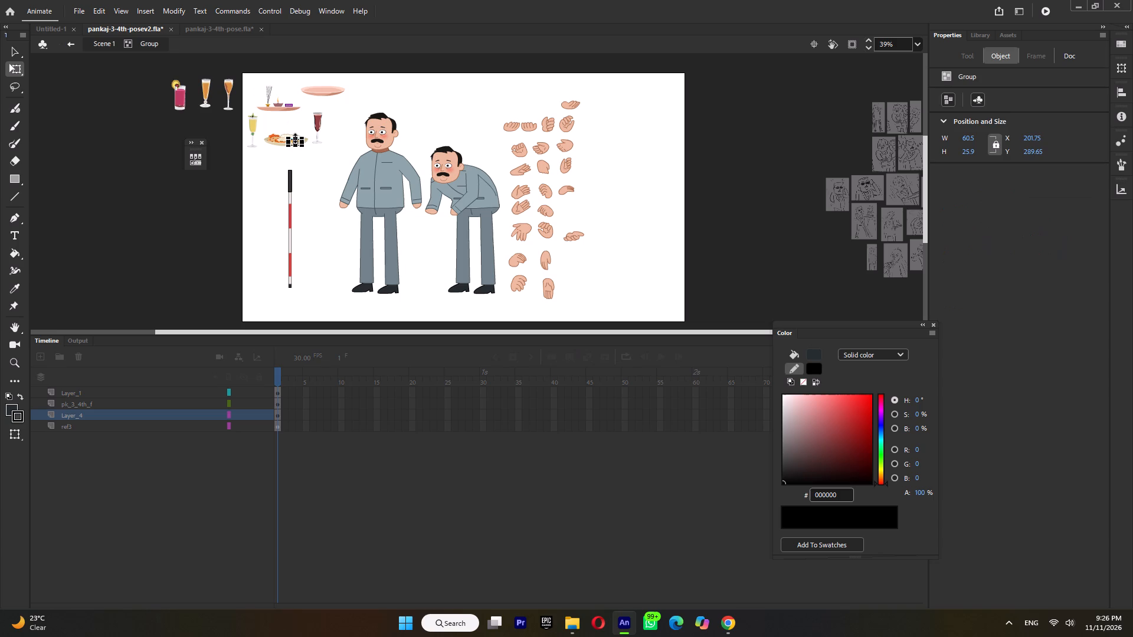
{"action": "triple_click", "coordinate": [302, 114]}
{"action": "left_click", "coordinate": [302, 114]}
Save pankaj-3-4th-posev2.fla.
{"action": "key", "text": "ctrl+s"}
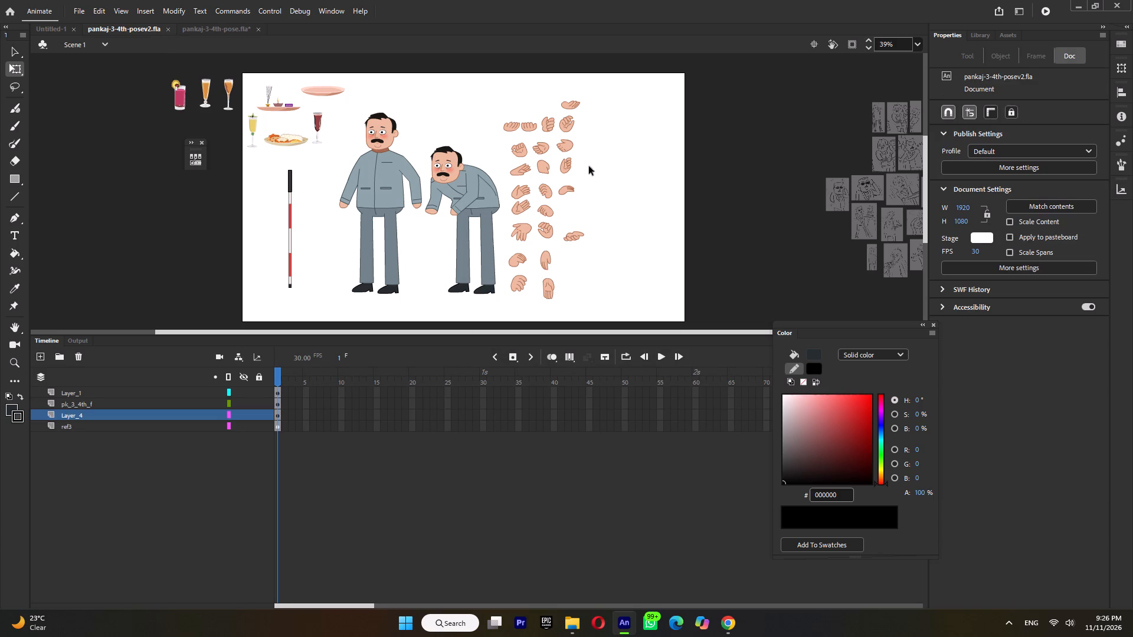
{"action": "double_click", "coordinate": [634, 158]}
Close pankaj-3-4th-posev2.fla, the original pankaj-3-4th-pose.fla and the empty Untitled-1 document.
{"action": "left_click", "coordinate": [168, 28]}
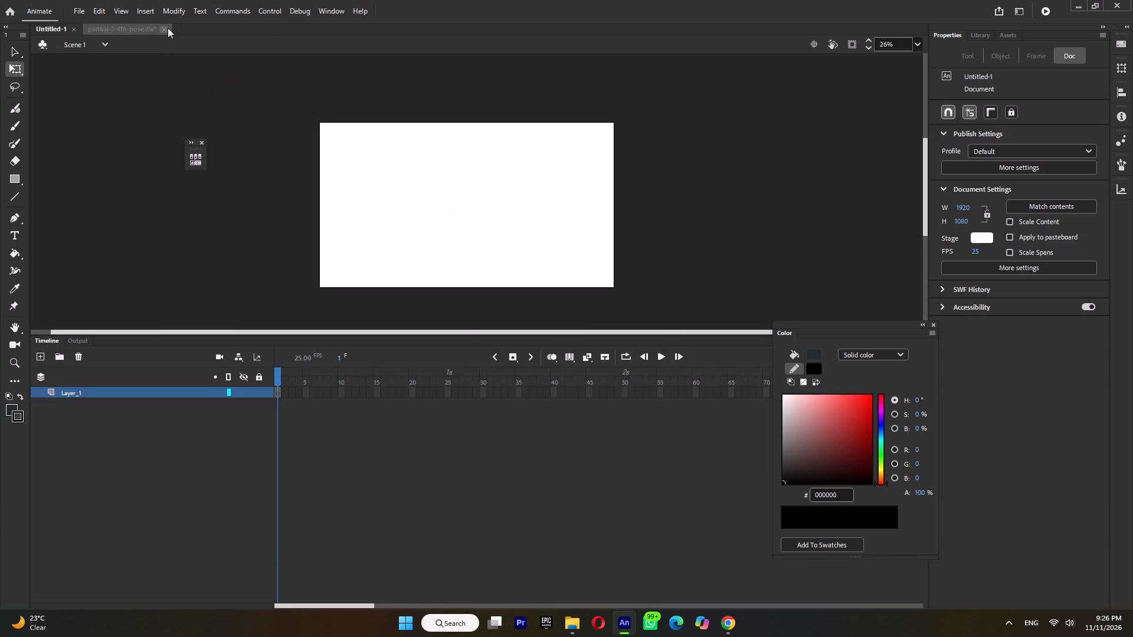
{"action": "left_click", "coordinate": [168, 28]}
{"action": "left_click", "coordinate": [577, 341]}
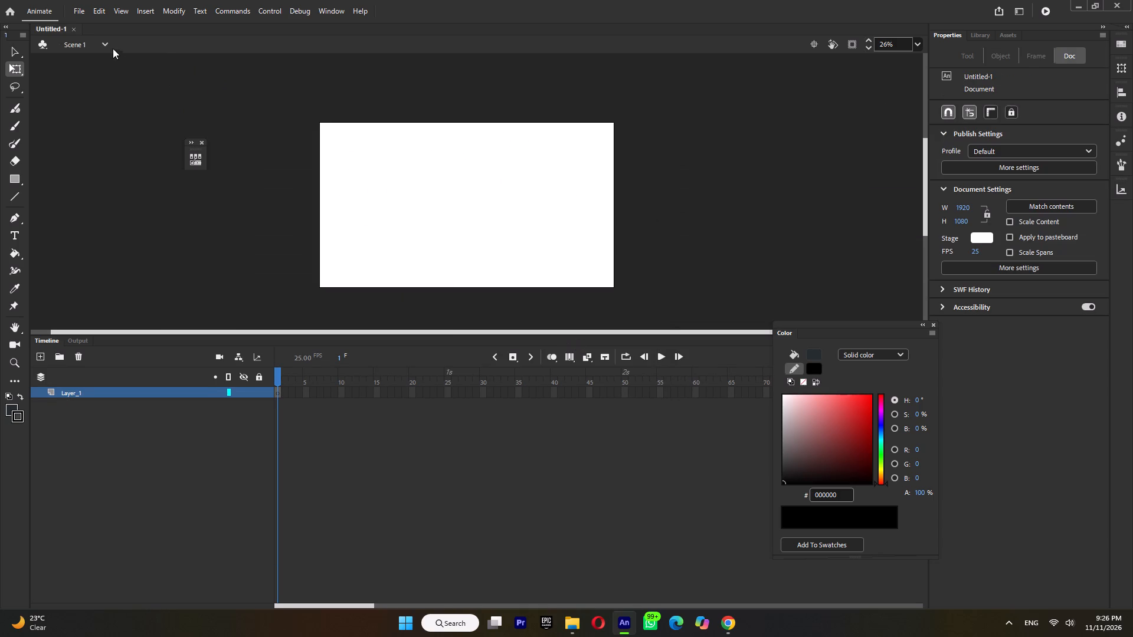
{"action": "left_click", "coordinate": [74, 29]}
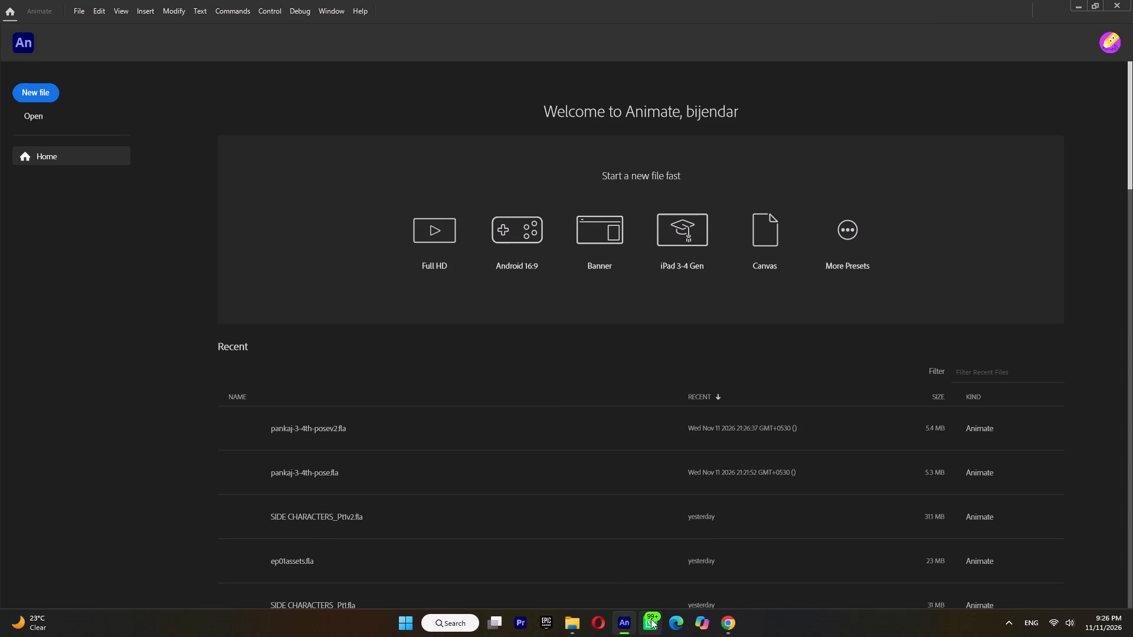